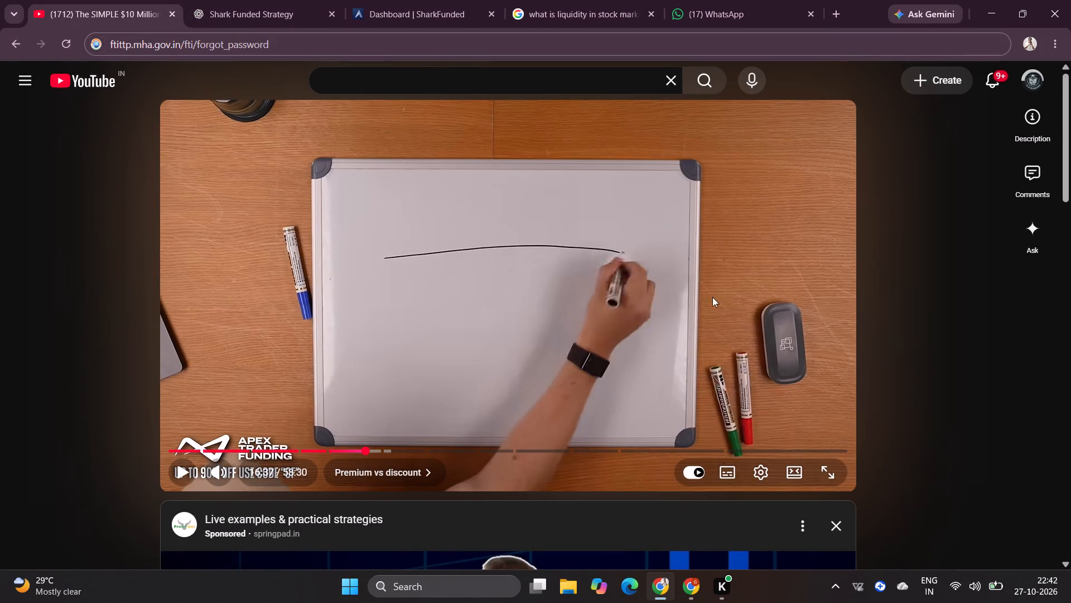
Switch to the XM gold chart window and search its indicators for "algo" and for "sess".
key(alt+Tab)
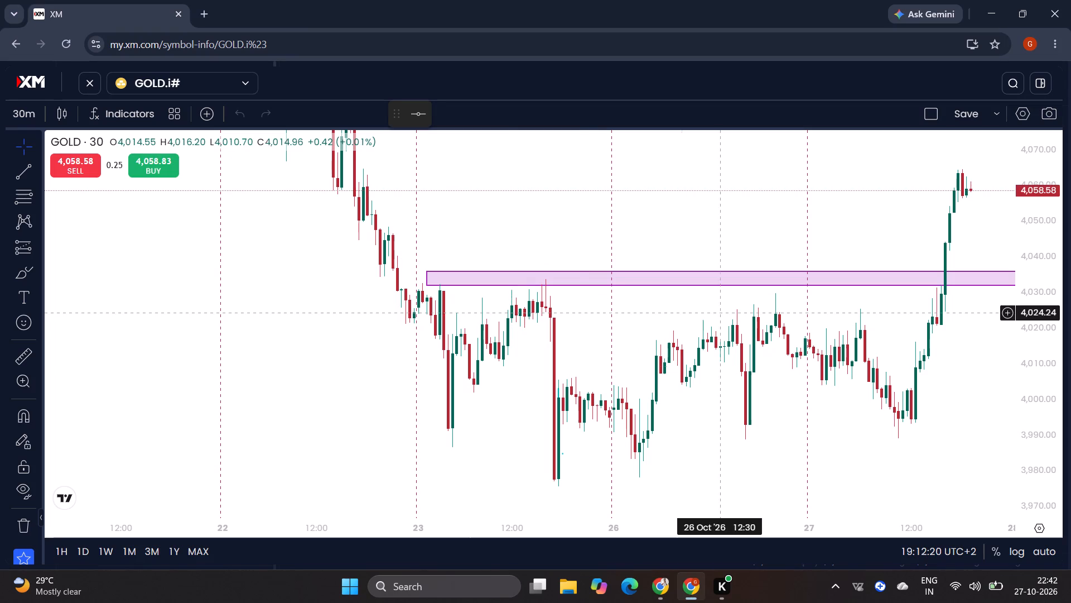
click(144, 116)
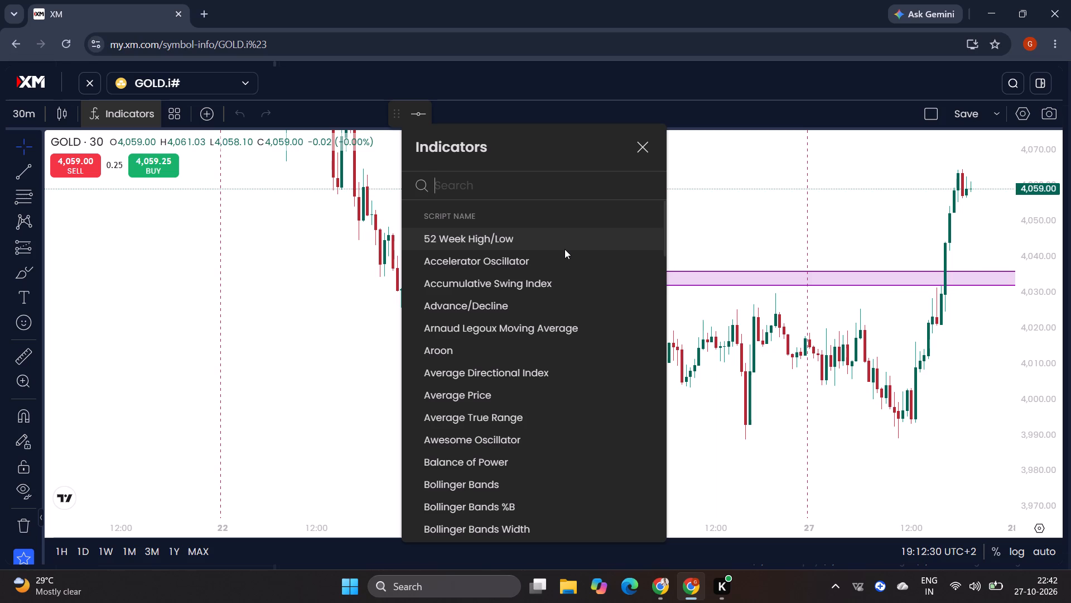
text(algo)
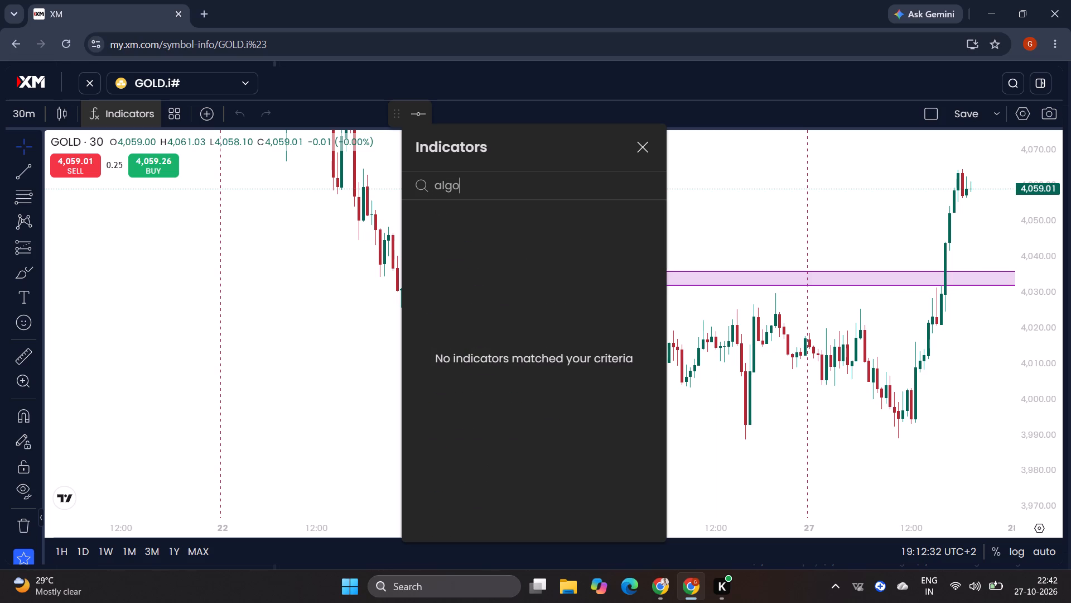
key(BackSpace)
key(BackSpace)
key(BackSpace)
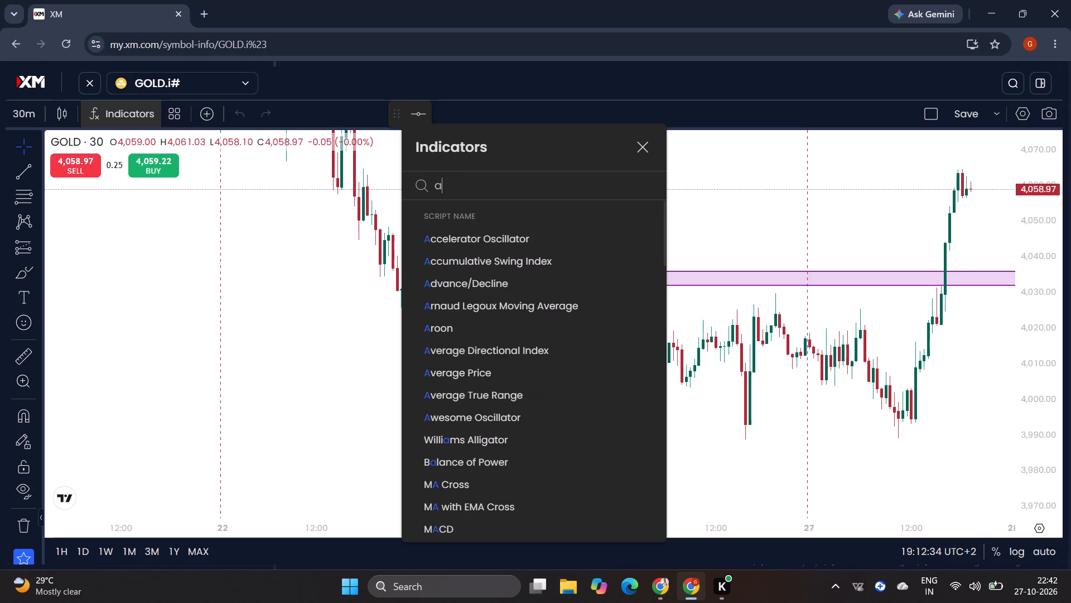
key(BackSpace)
text(se)
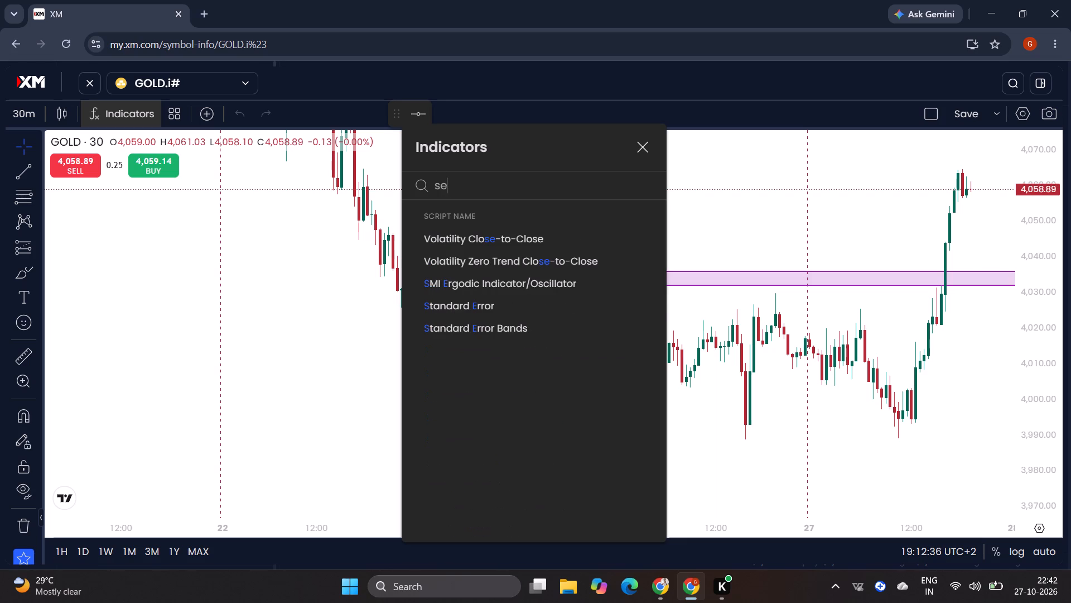
text(ss`)
key(Escape)
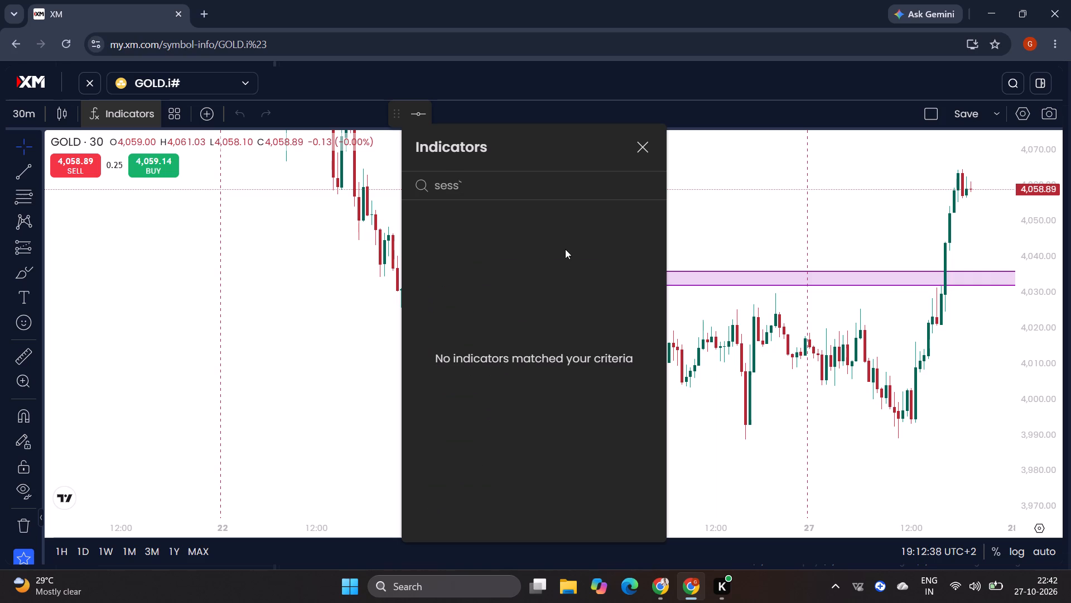
key(Escape)
Search the web for tradingview in a new tab, open the TradingView India site and close the XM tab.
click(207, 15)
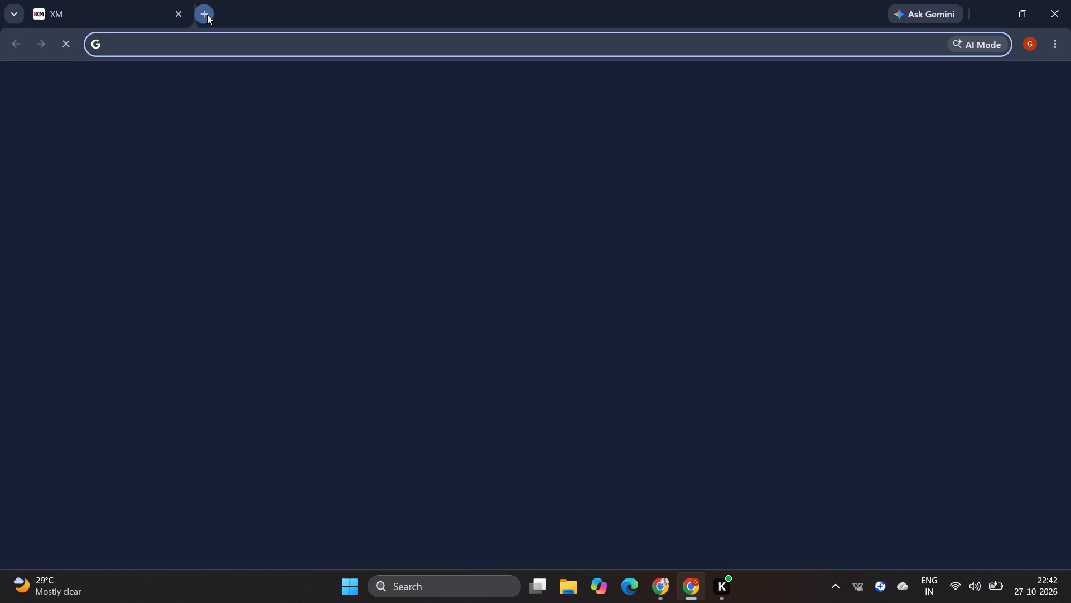
text(trading)
key(space)
key(Down)
key(Down)
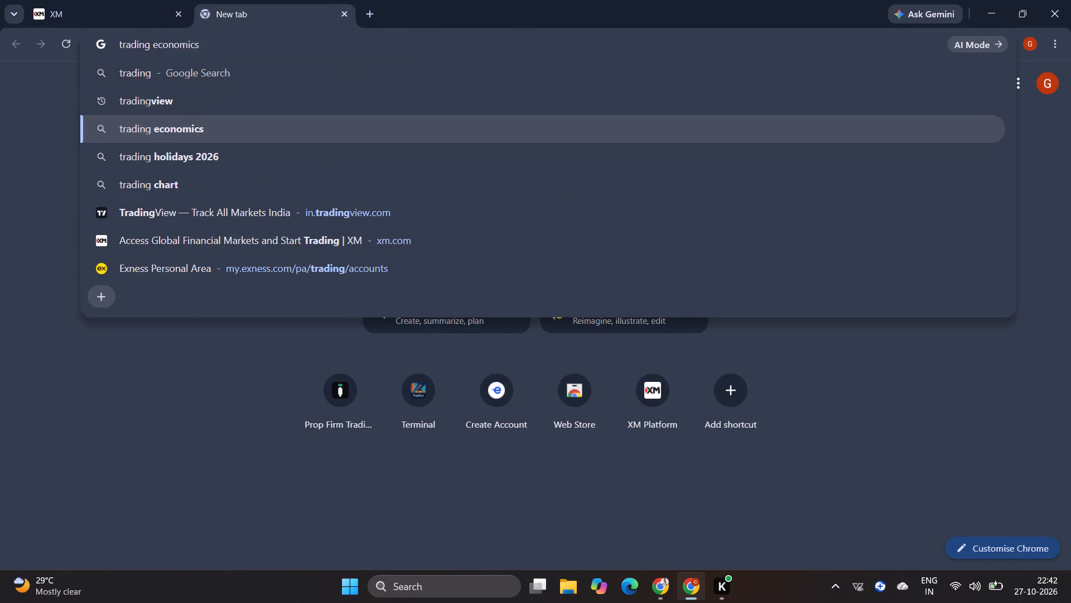
key(Up)
key(Return)
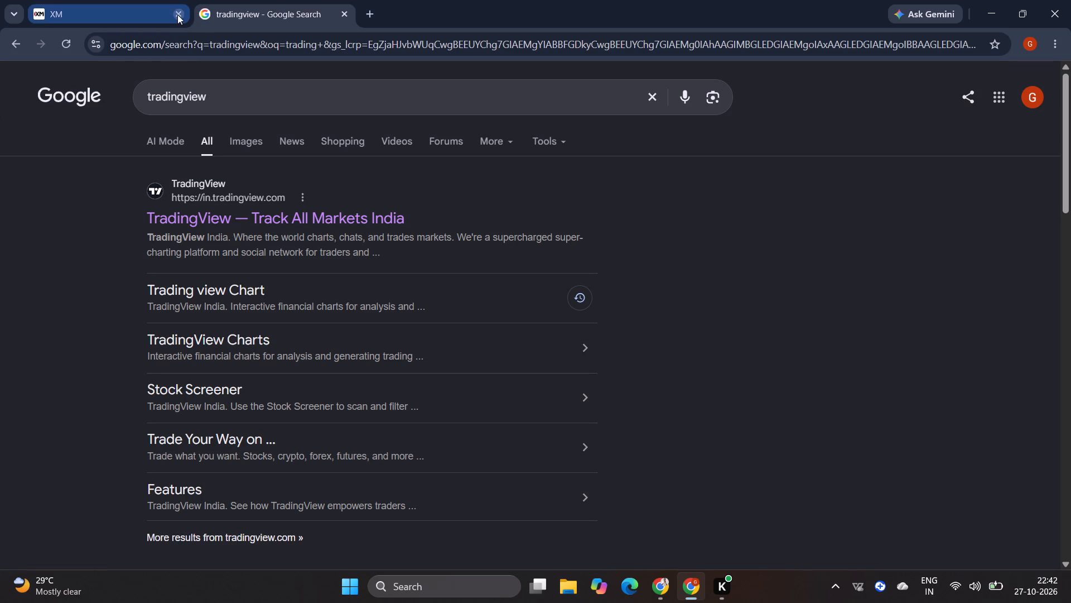
click(240, 216)
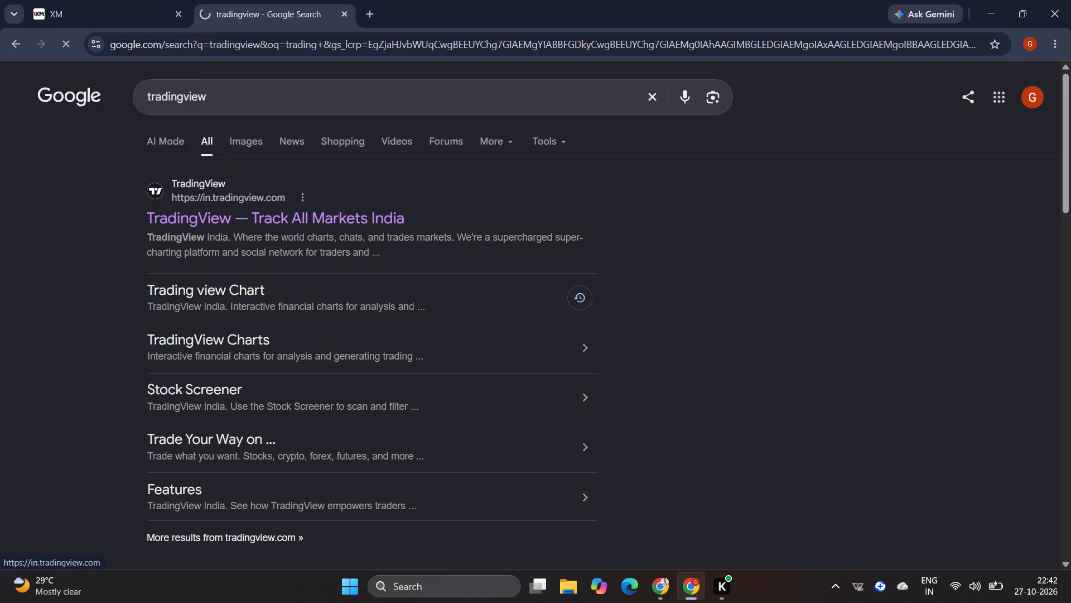
click(181, 9)
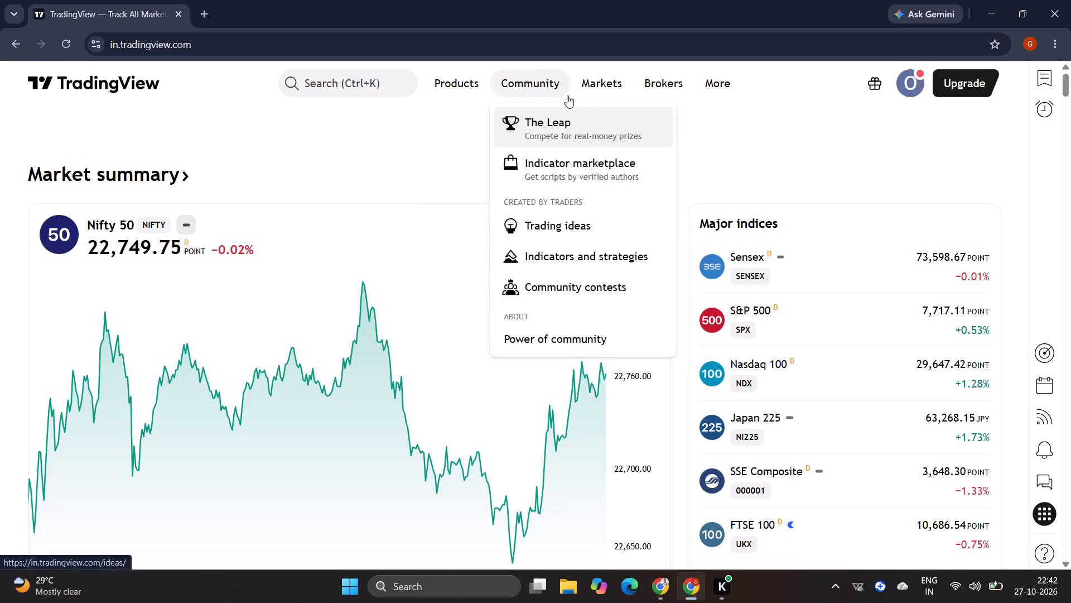
Search TradingView's symbols for gold and open the OANDA XAUUSD chart.
click(373, 91)
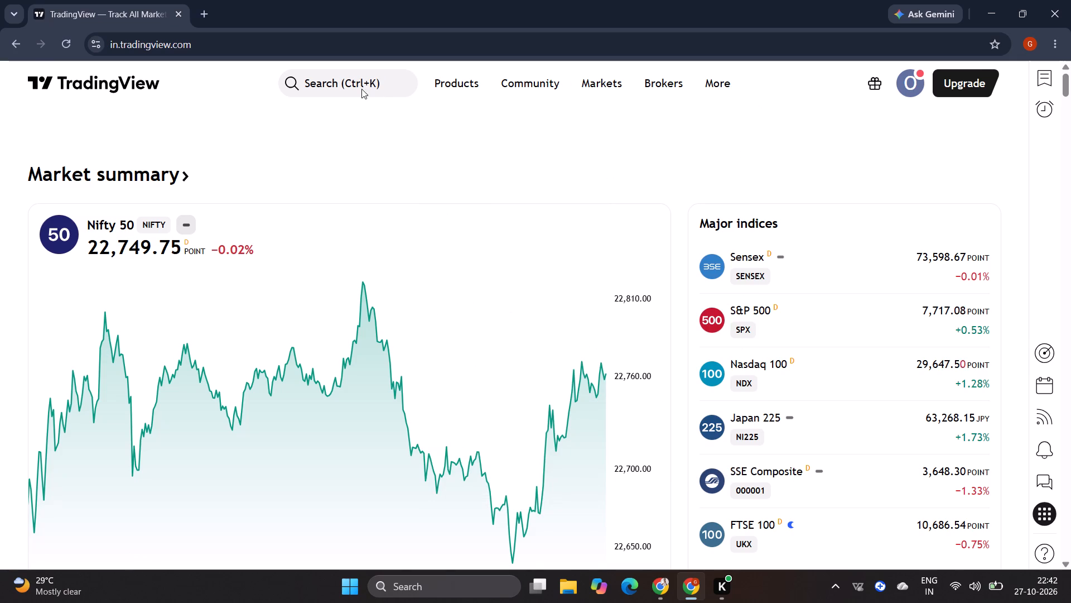
click(361, 89)
text(gold)
key(space)
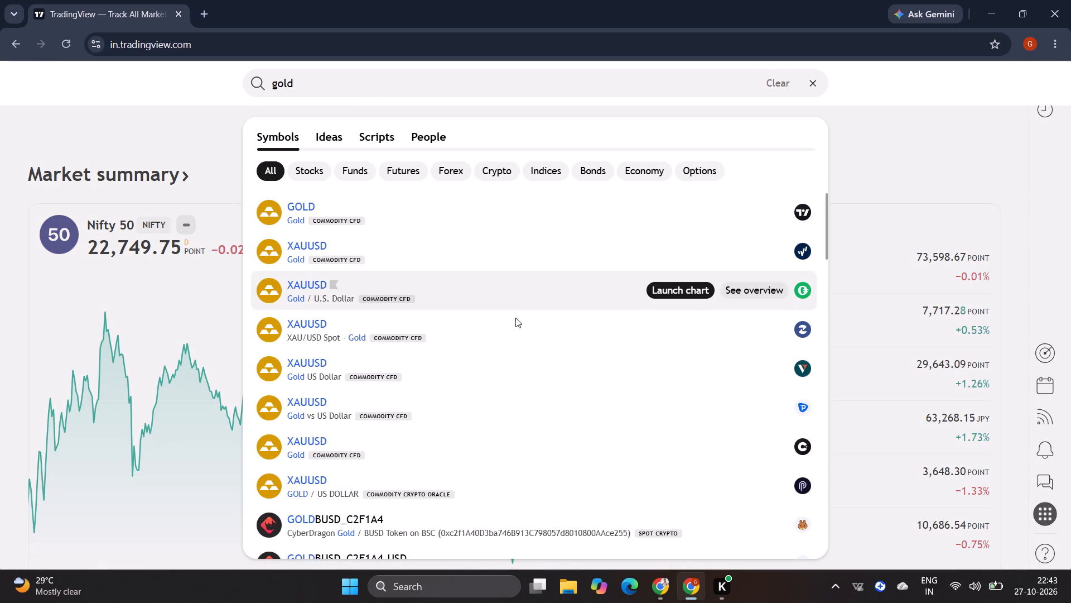
click(361, 255)
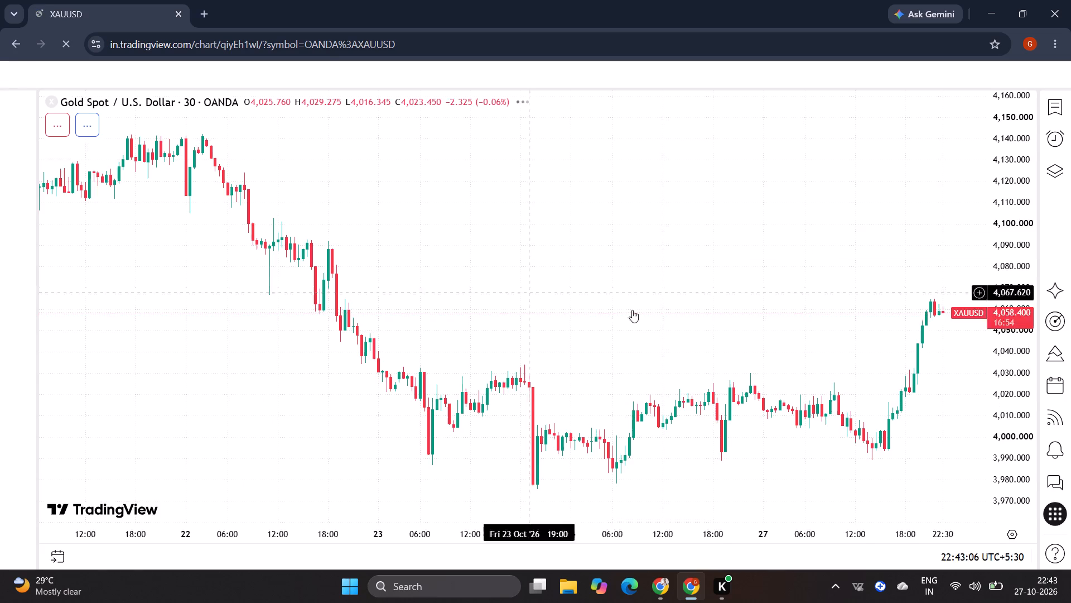
scroll(670, 314, left, 1)
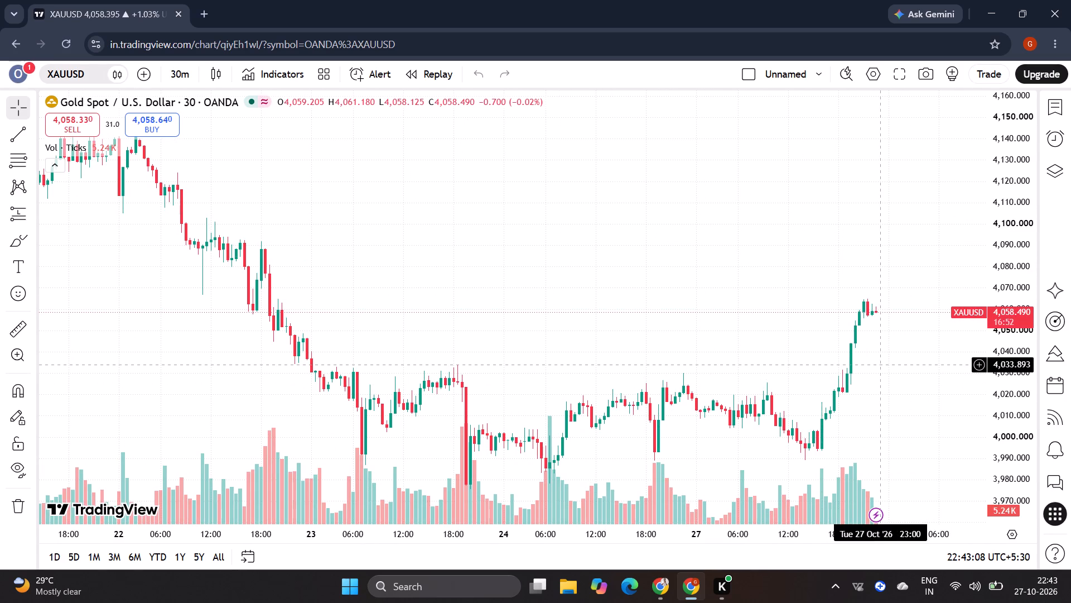
scroll(879, 365, left, 2)
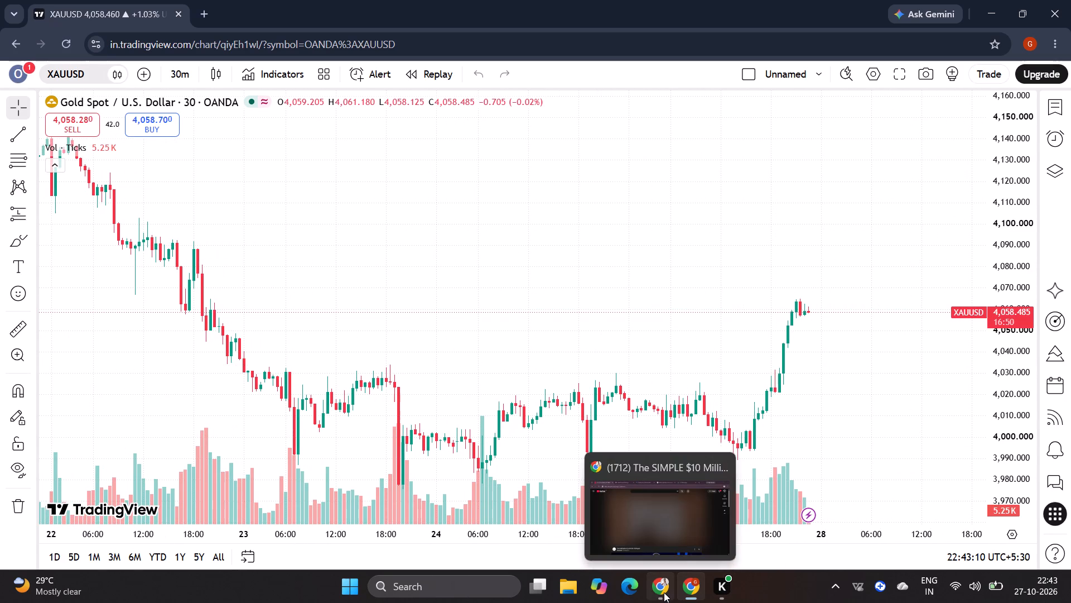
Switch to the other browser window, open the Investabl prop trading site in a new tab and start signing in.
click(663, 592)
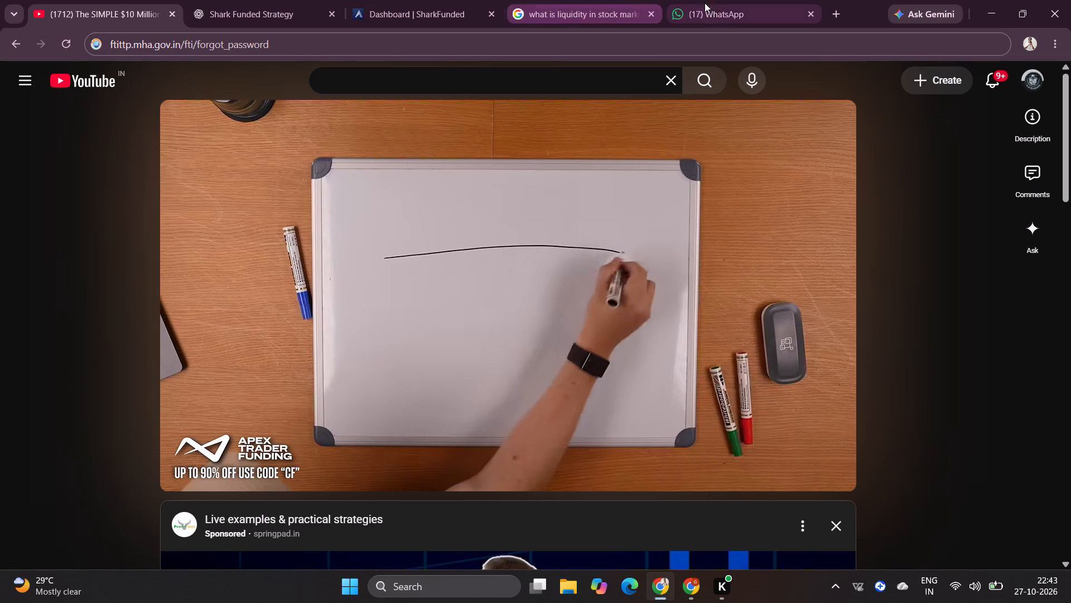
click(836, 8)
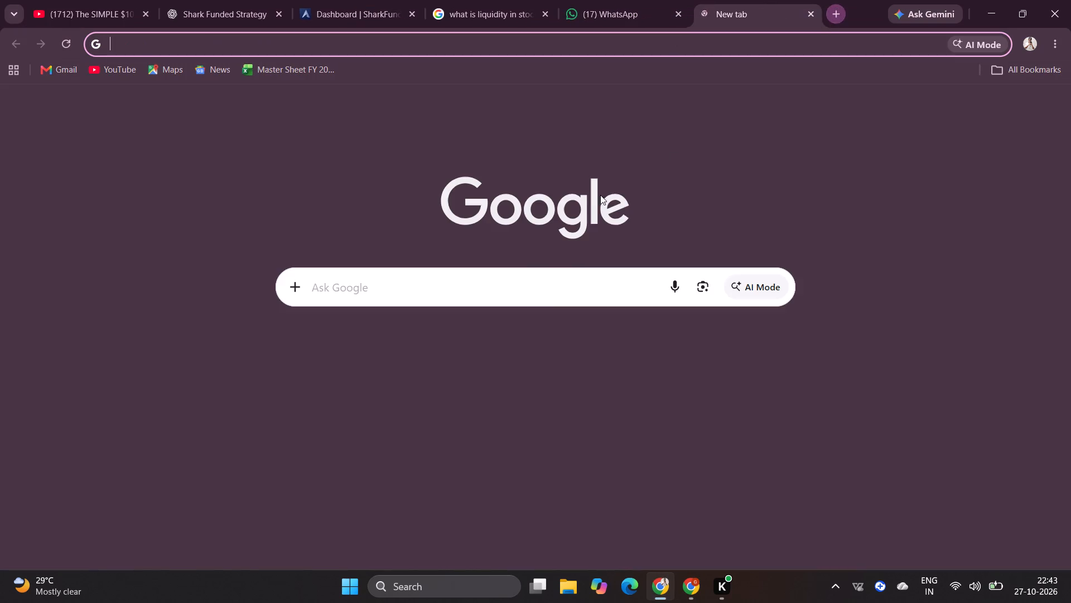
click(652, 444)
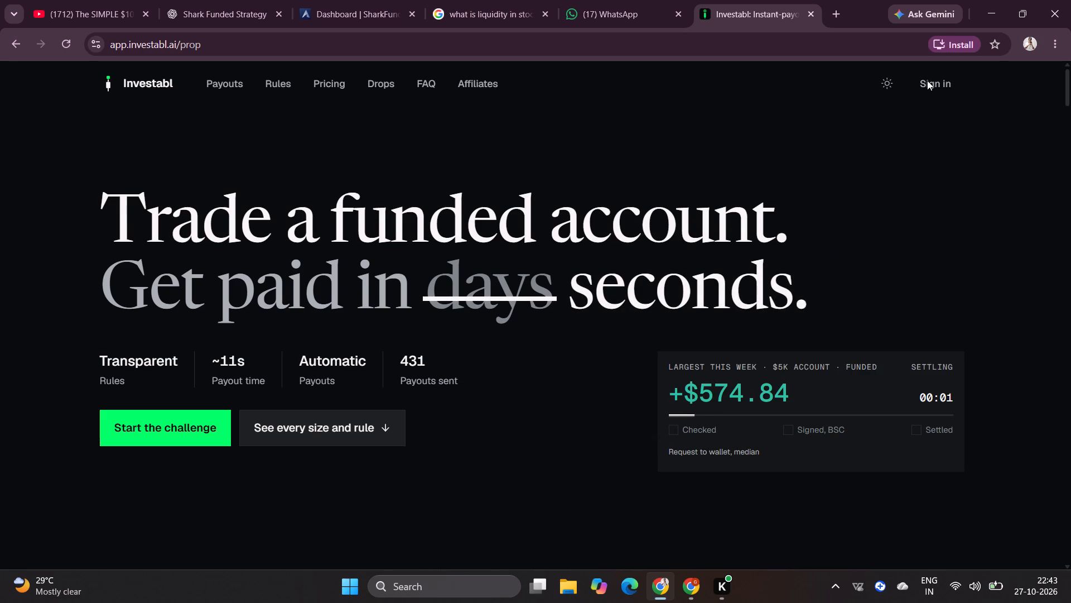
click(941, 81)
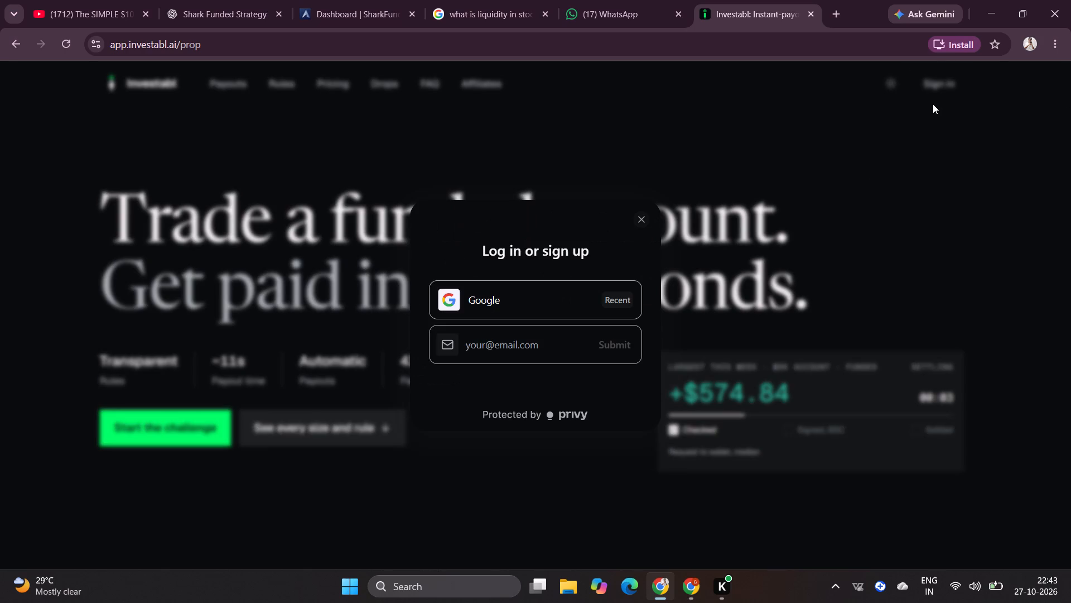
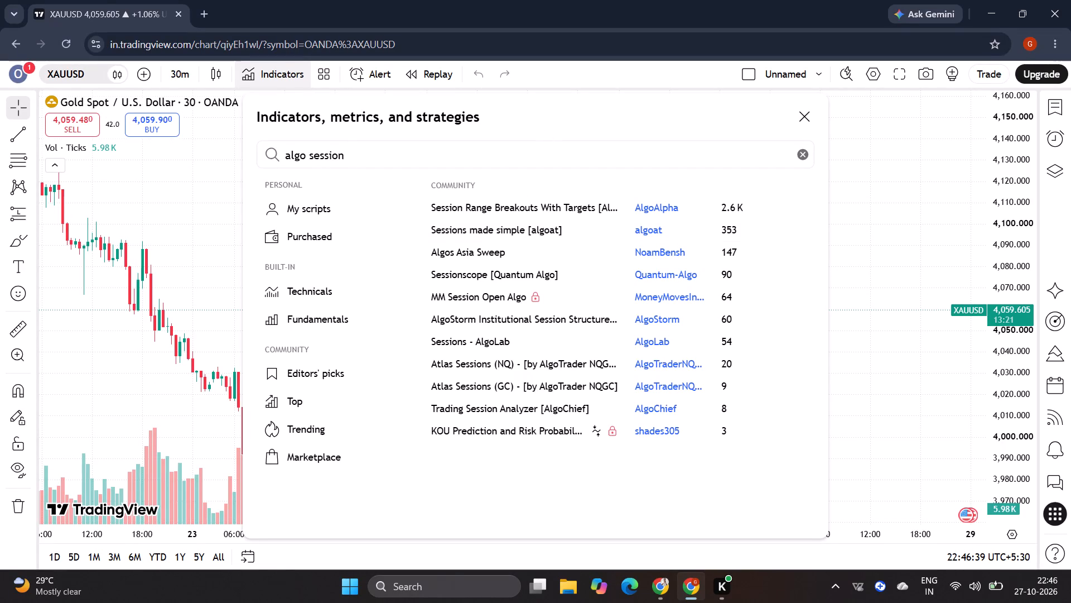
Search the indicators for "Lux" and add Sessions [LuxAlgo] to the XAUUSD chart.
key(ctrl+a)
key(ctrl+BackSpace)
text(lux)
key(space)
text(algo)
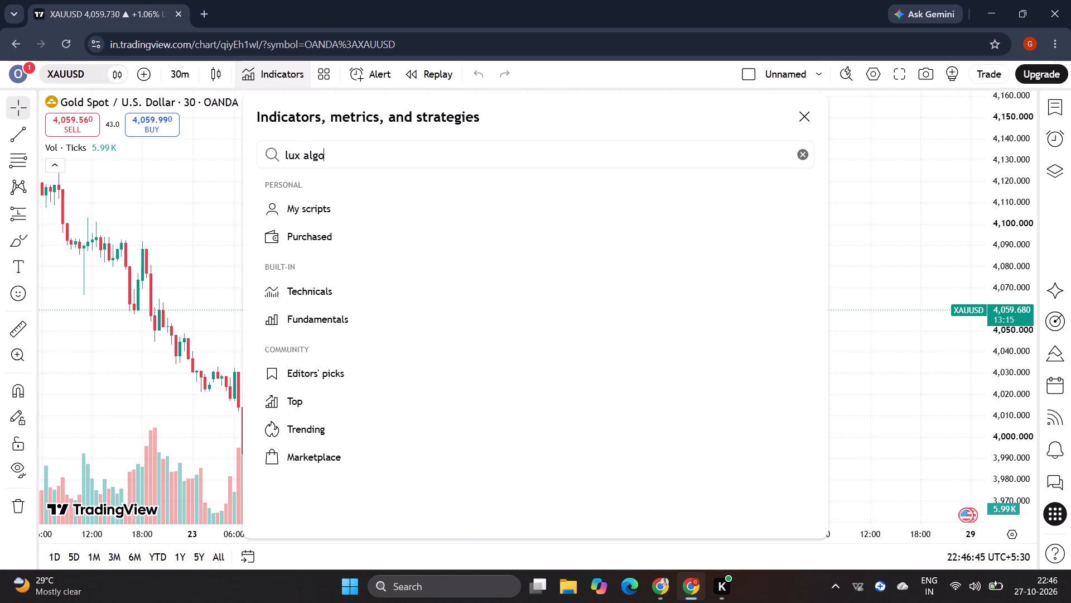
key(ctrl+a)
key(BackSpace)
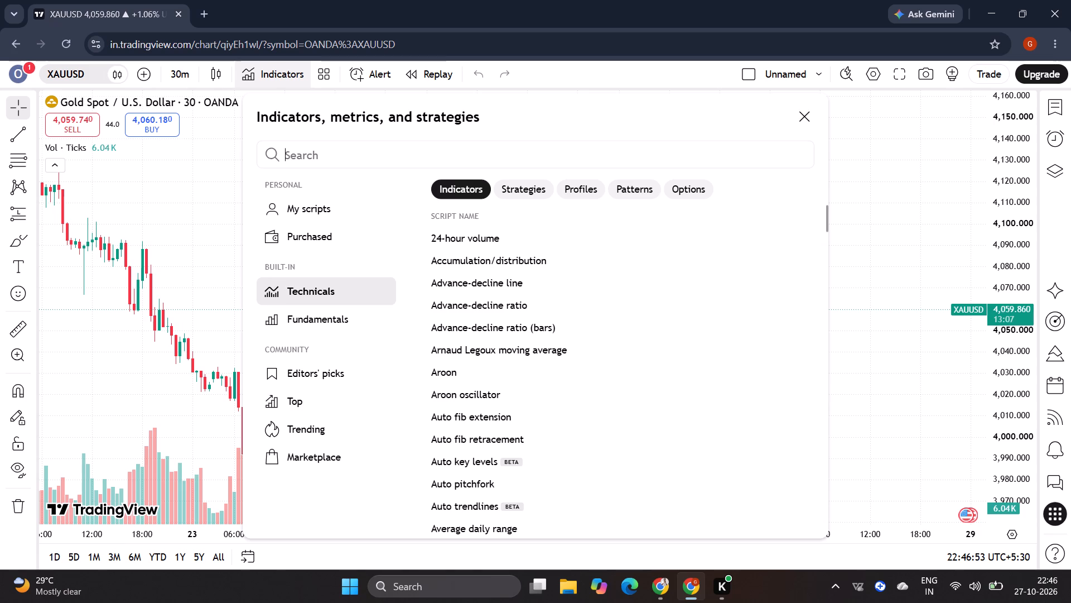
text(Lux)
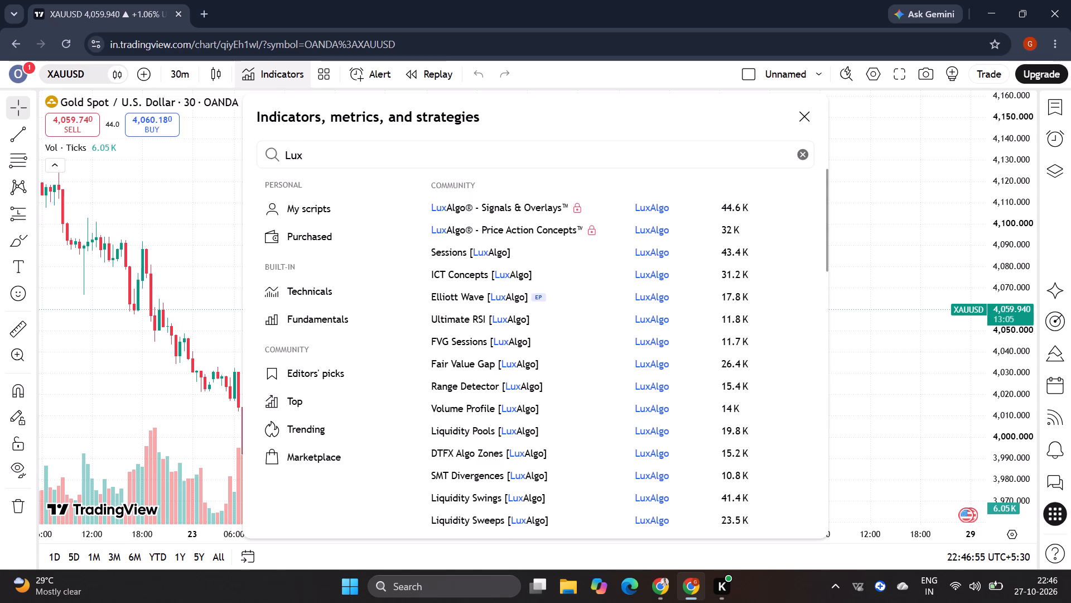
text(Algo)
key(BackSpace)
key(BackSpace)
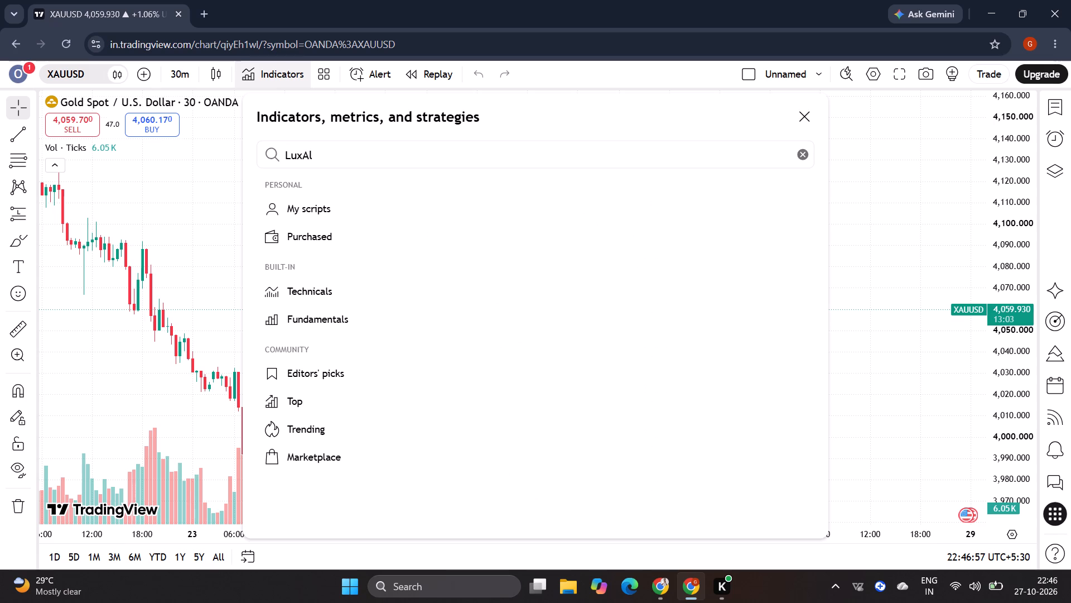
key(BackSpace)
key(BackSpace)
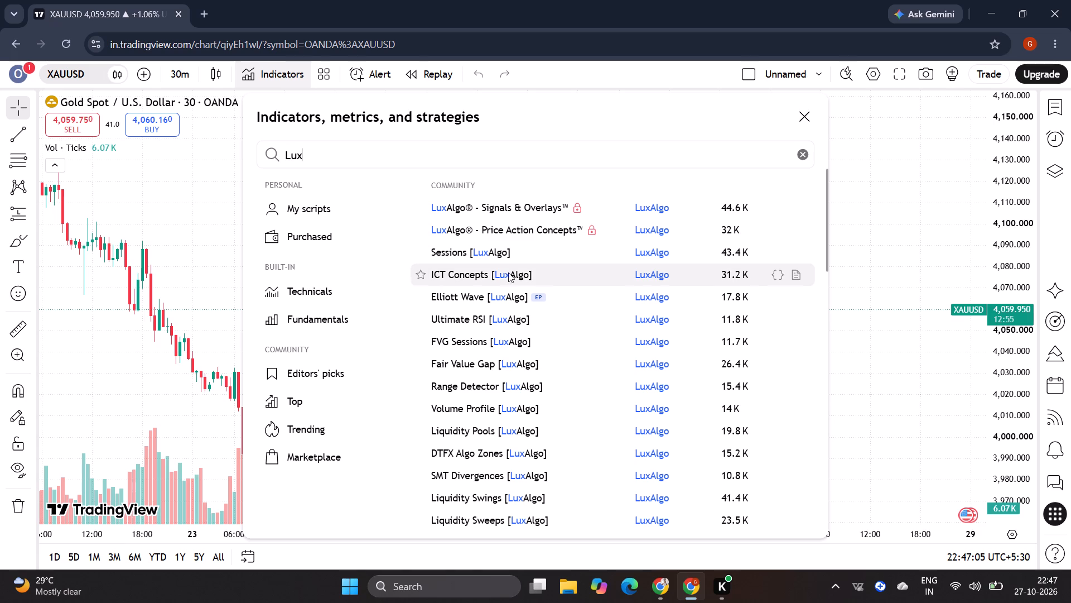
click(533, 250)
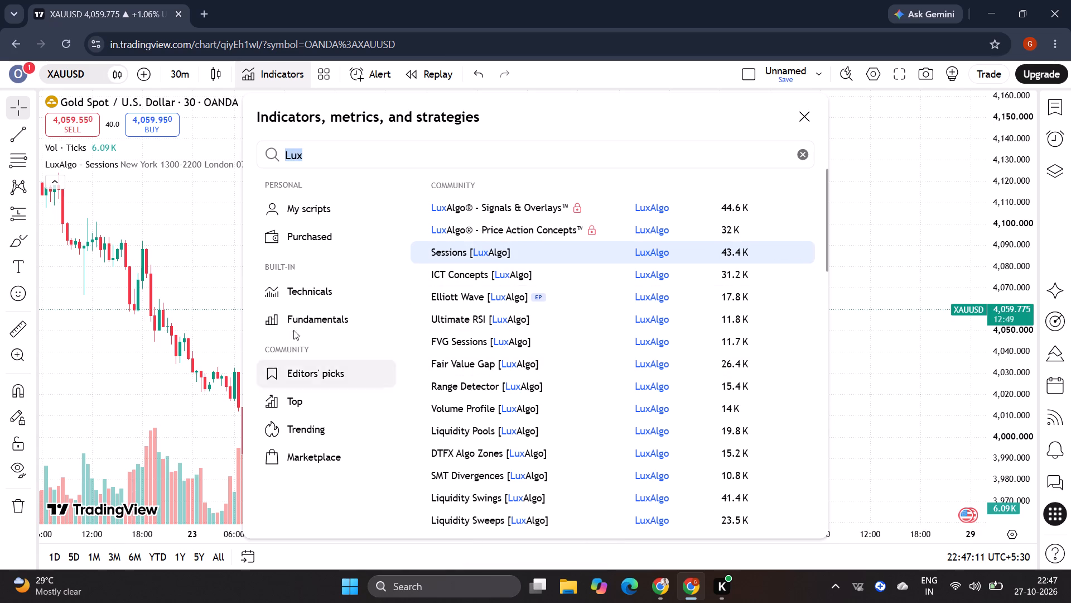
click(152, 239)
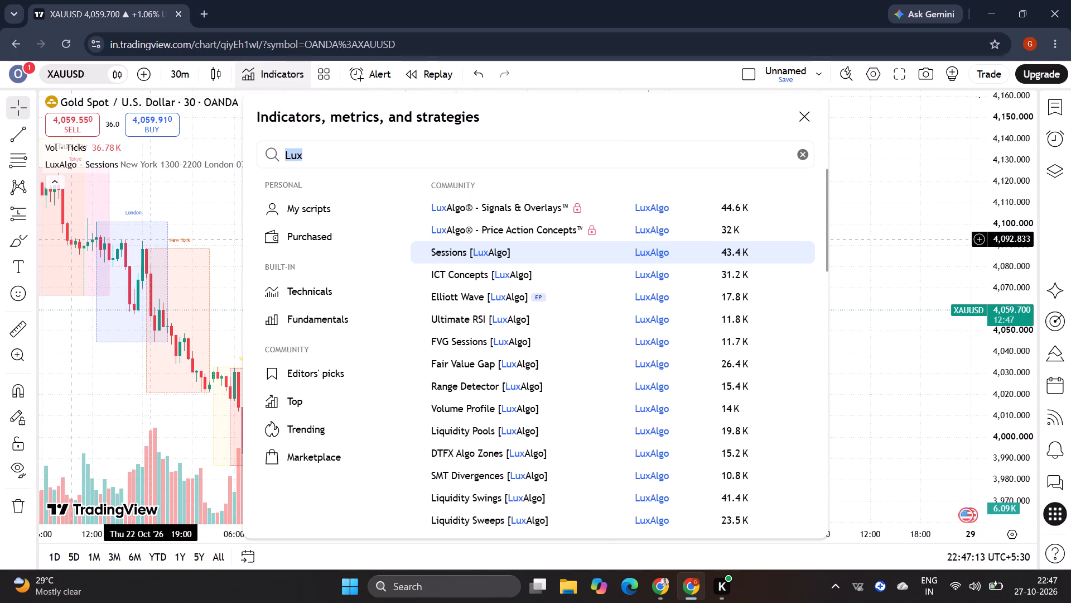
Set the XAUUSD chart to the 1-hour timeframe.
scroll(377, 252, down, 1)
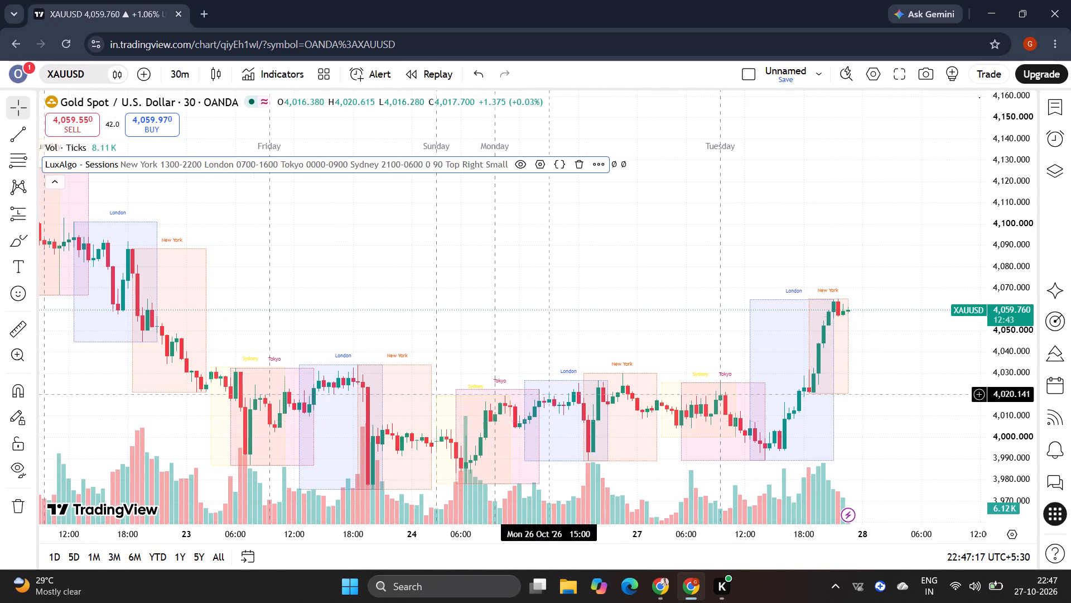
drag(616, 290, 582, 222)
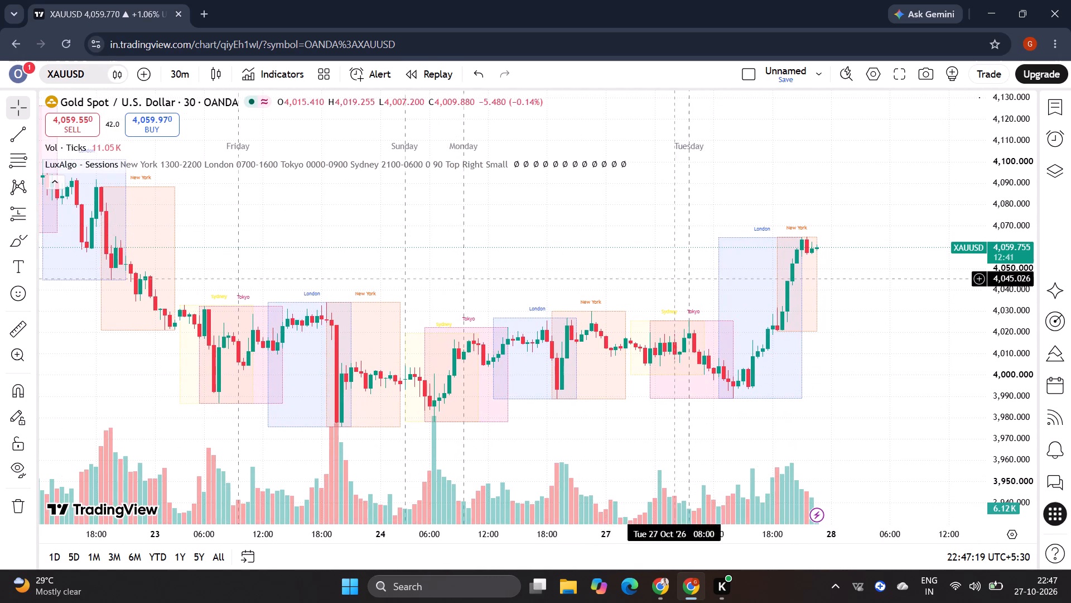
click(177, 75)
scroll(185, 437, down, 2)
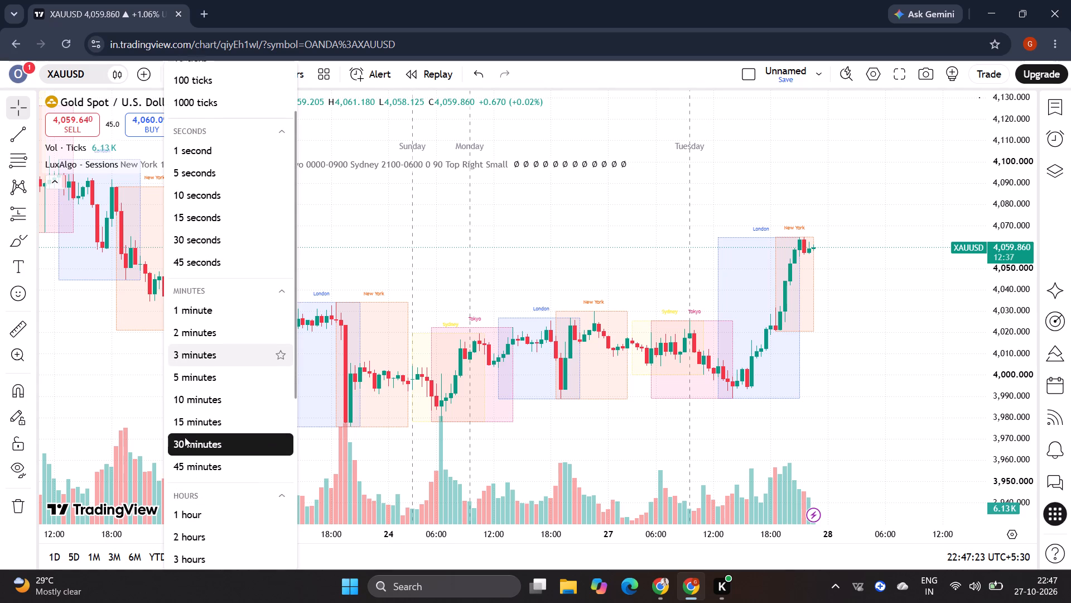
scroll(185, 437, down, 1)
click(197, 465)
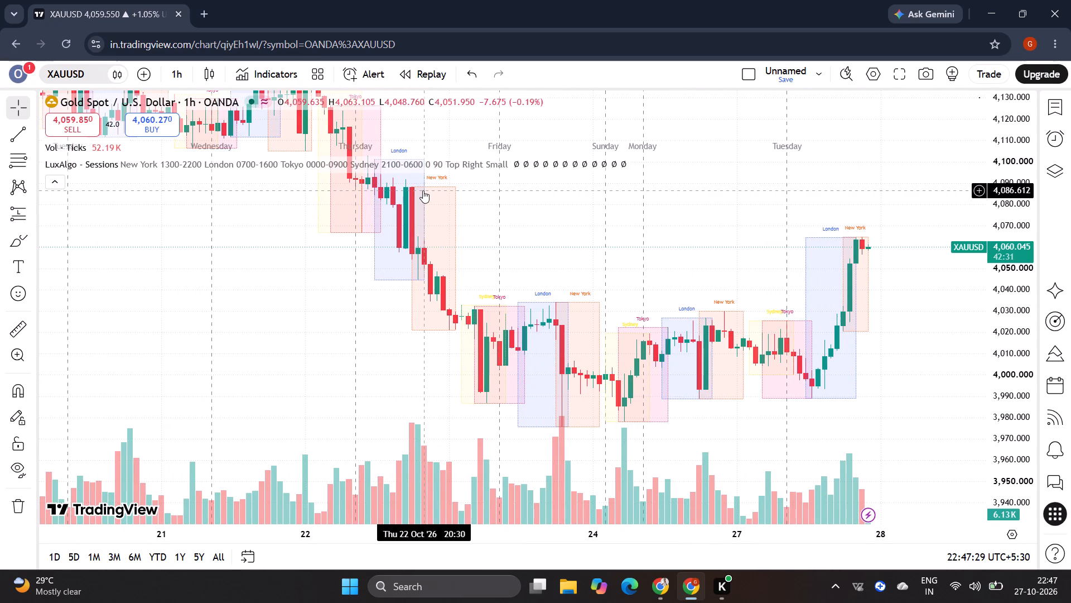
Set the XAUUSD chart to the 15-minute timeframe.
click(162, 71)
click(166, 72)
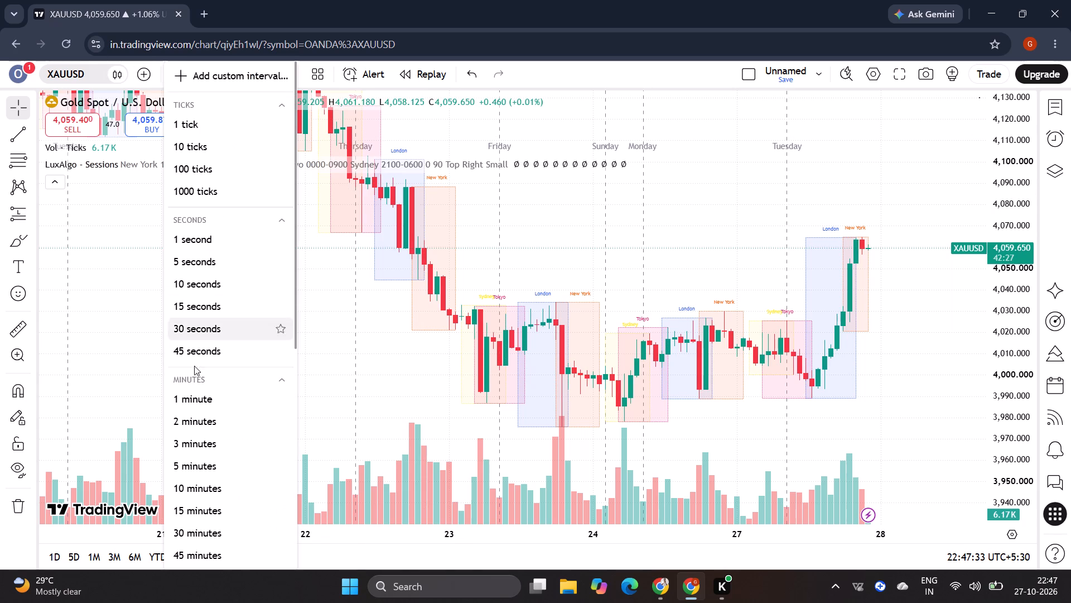
click(200, 509)
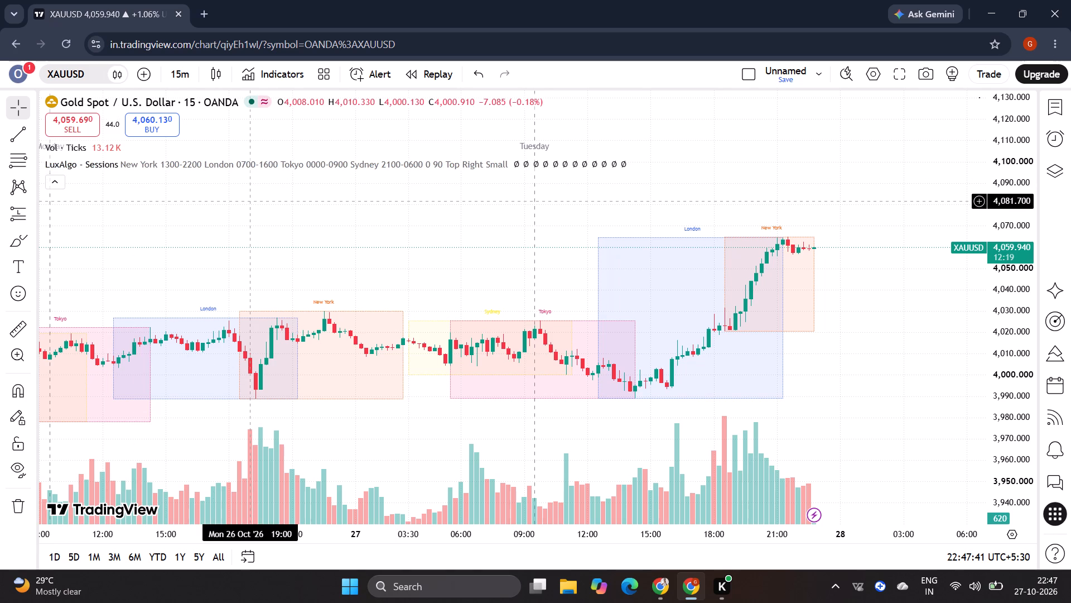
Look through the LuxAlgo indicators and add FVG Sessions [LuxAlgo] to the XAUUSD chart.
click(277, 68)
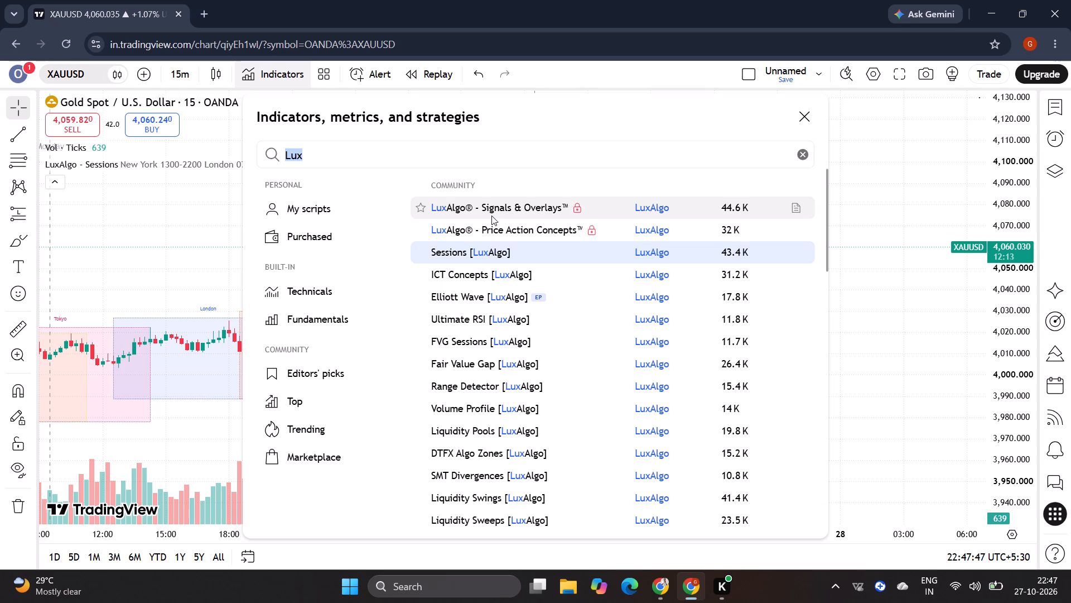
scroll(491, 298, down, 1)
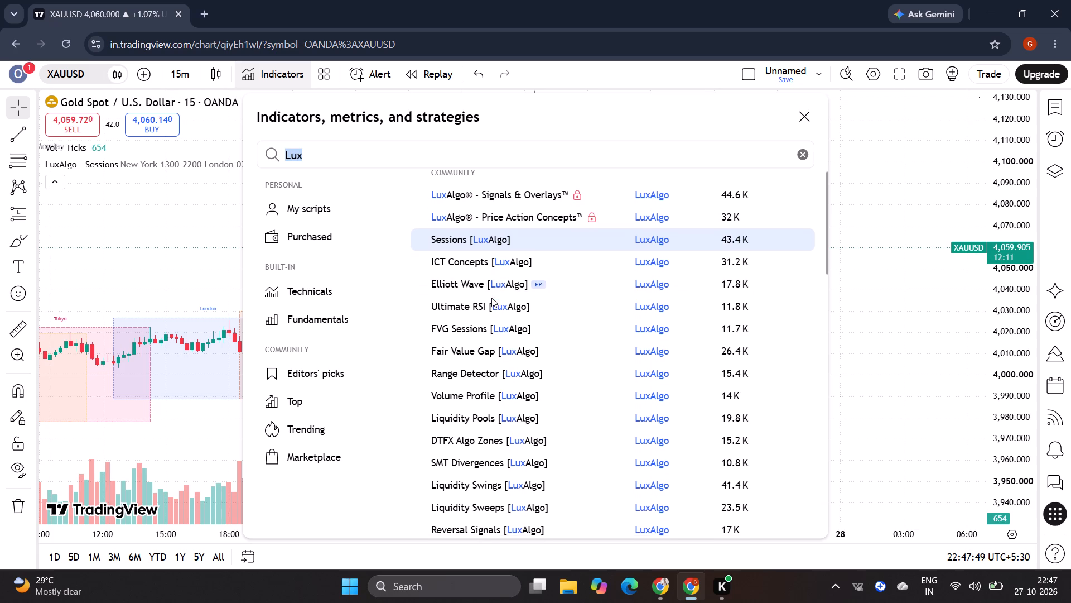
scroll(491, 298, down, 1)
scroll(491, 298, up, 1)
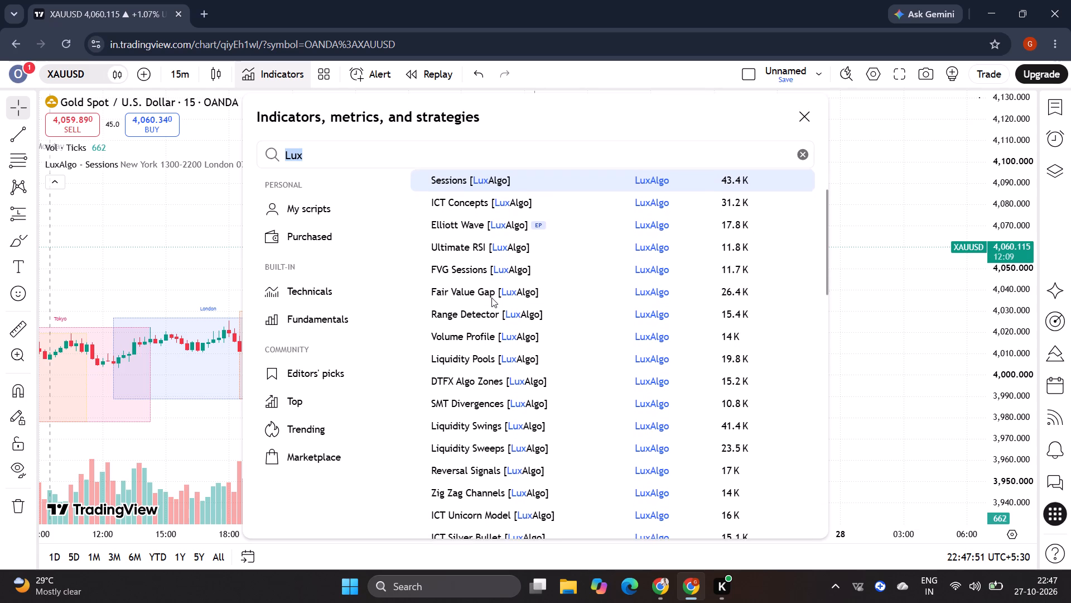
scroll(491, 298, up, 1)
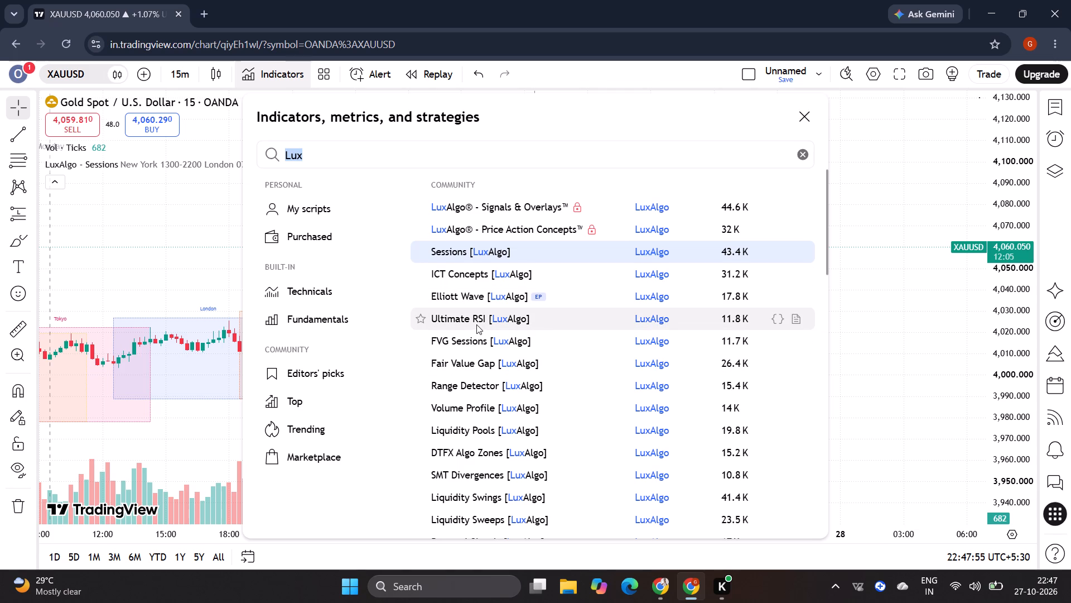
scroll(476, 324, down, 5)
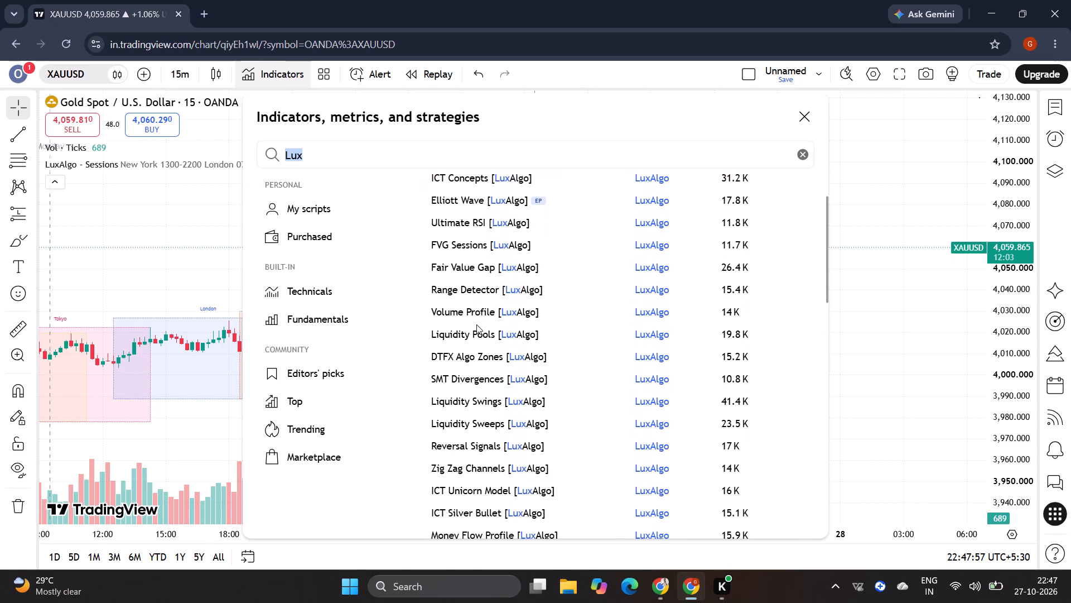
scroll(476, 324, down, 5)
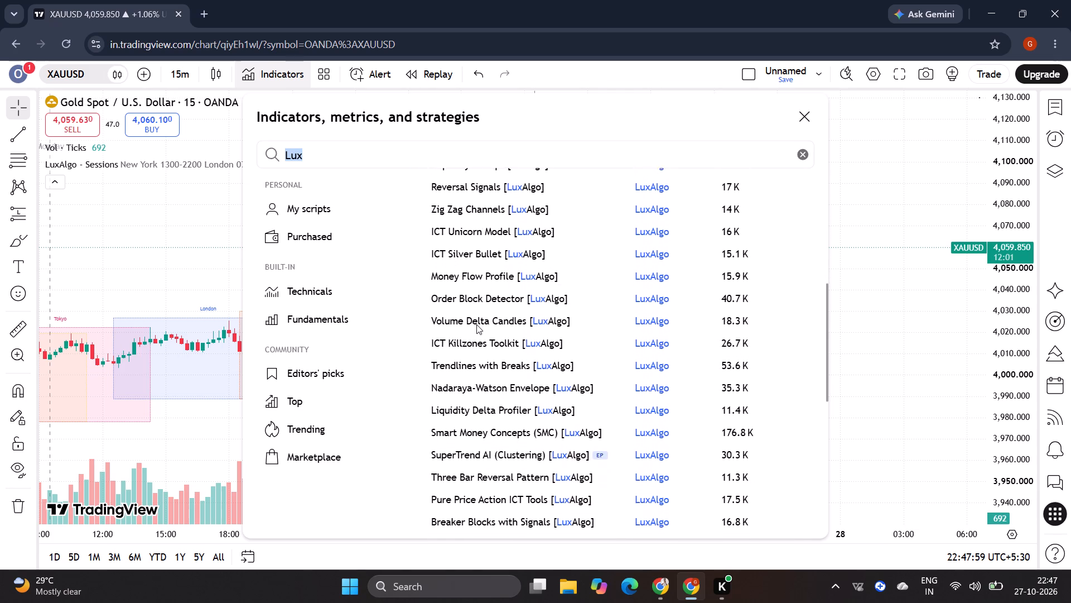
scroll(476, 324, down, 3)
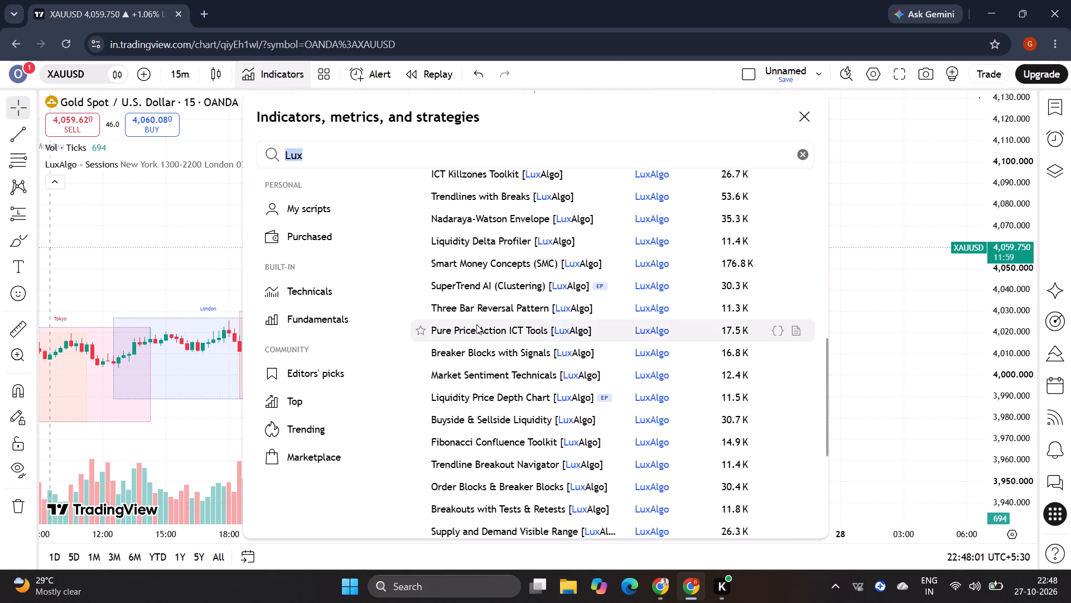
scroll(476, 324, down, 3)
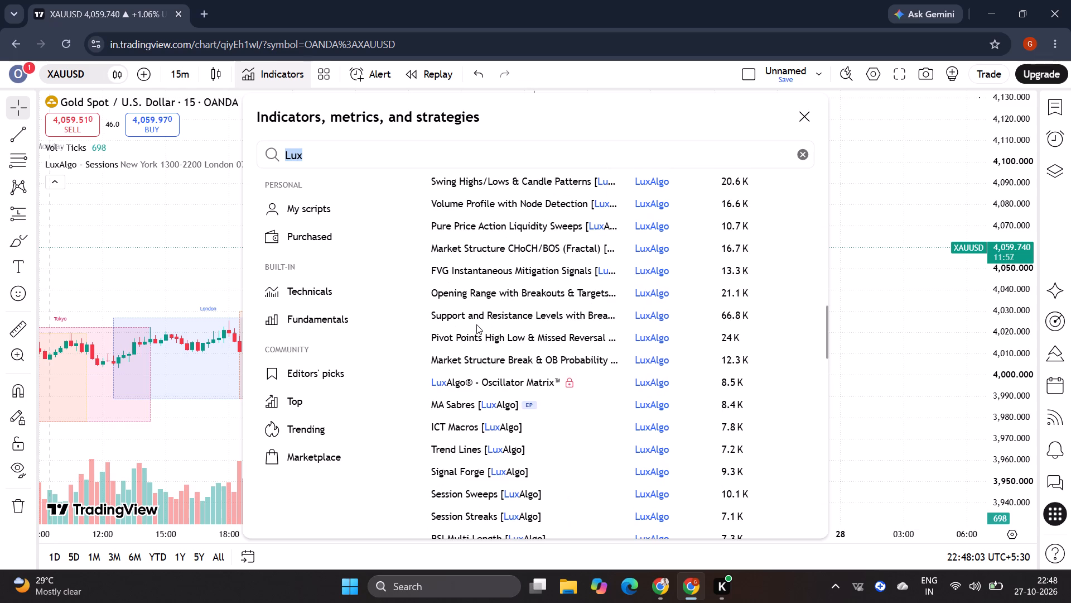
scroll(476, 324, down, 1)
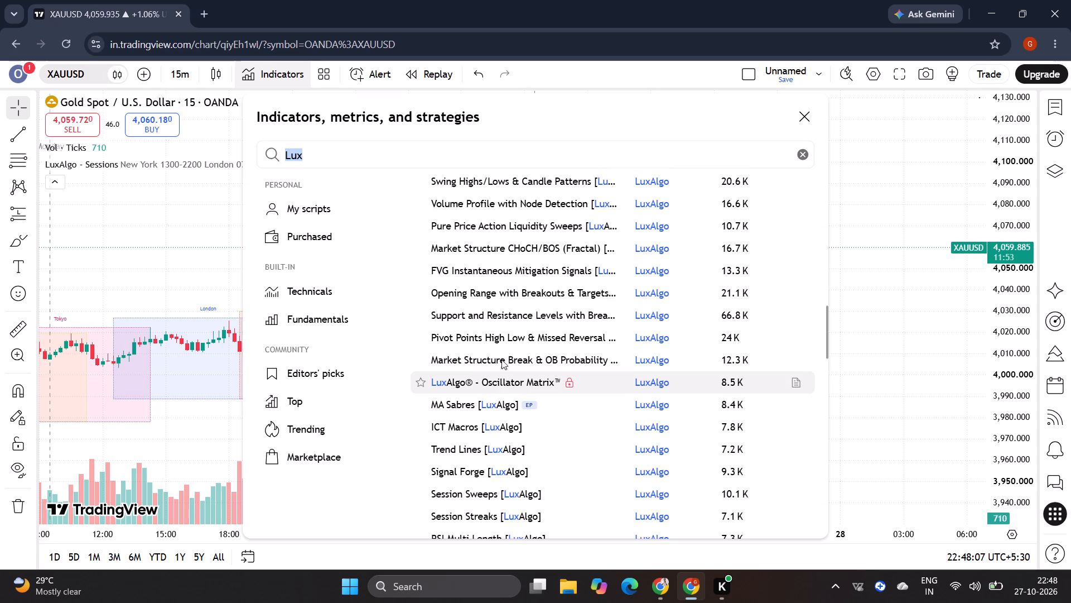
scroll(500, 337, down, 2)
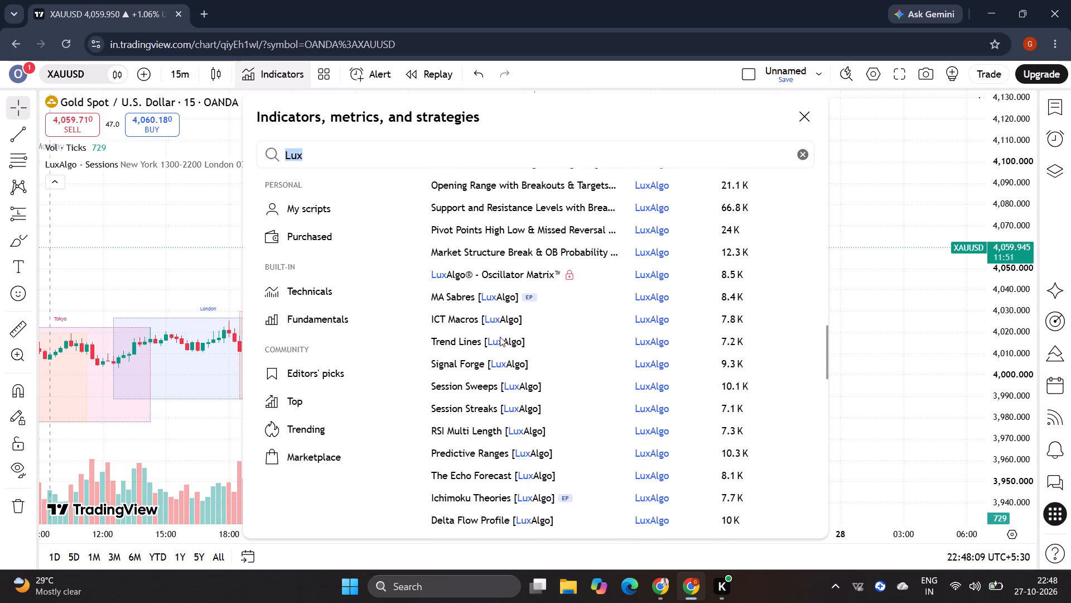
scroll(500, 337, down, 1)
scroll(500, 337, up, 1)
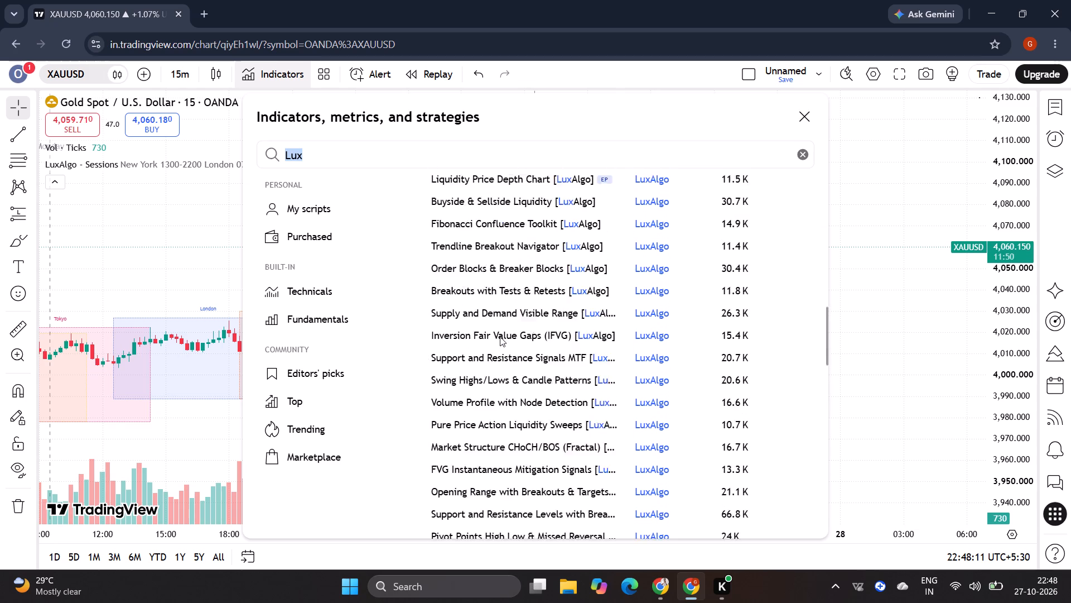
scroll(500, 337, up, 6)
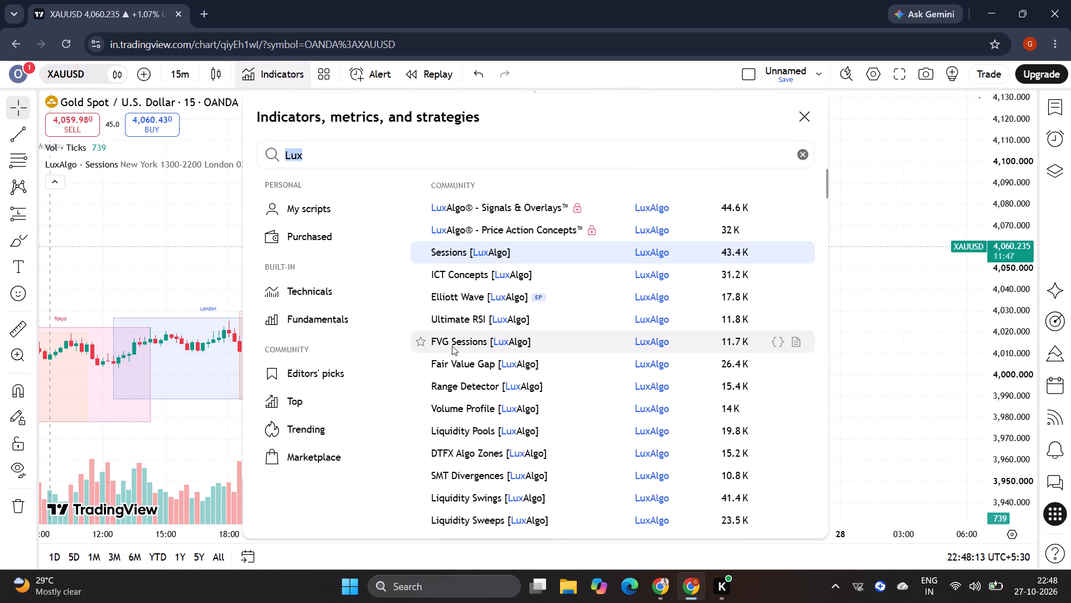
click(452, 346)
click(236, 283)
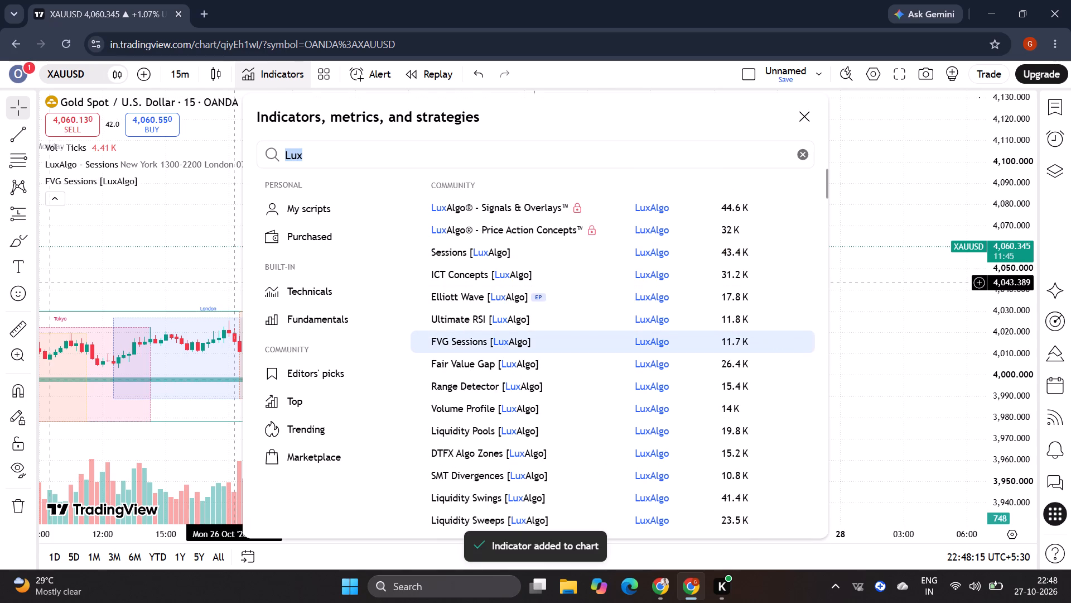
Examine the session boxes and fair value gap band drawn on the chart for Monday and Tuesday.
scroll(336, 270, right, 4)
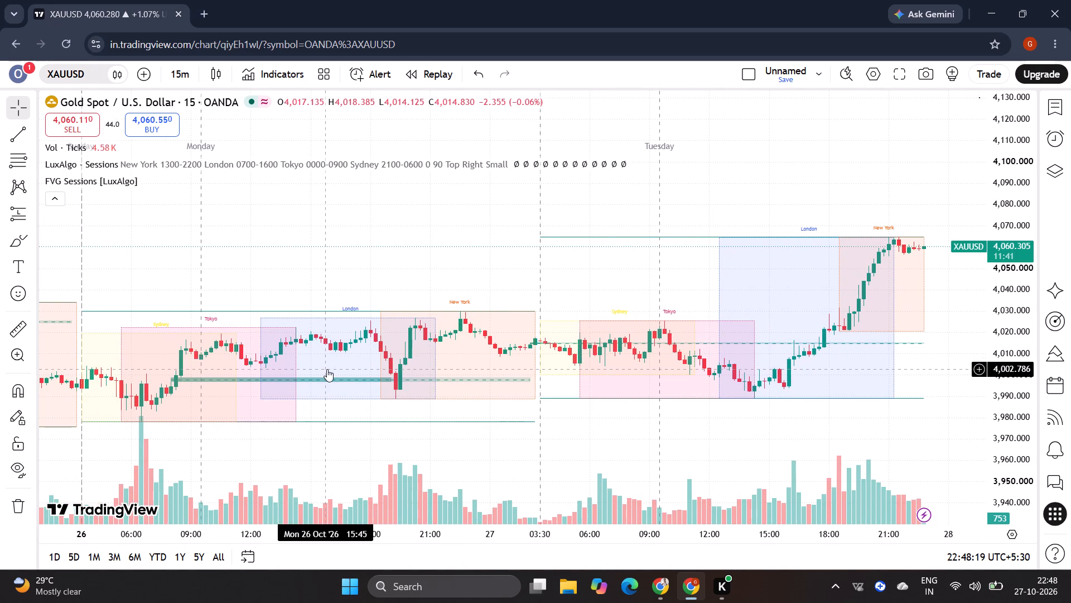
click(234, 380)
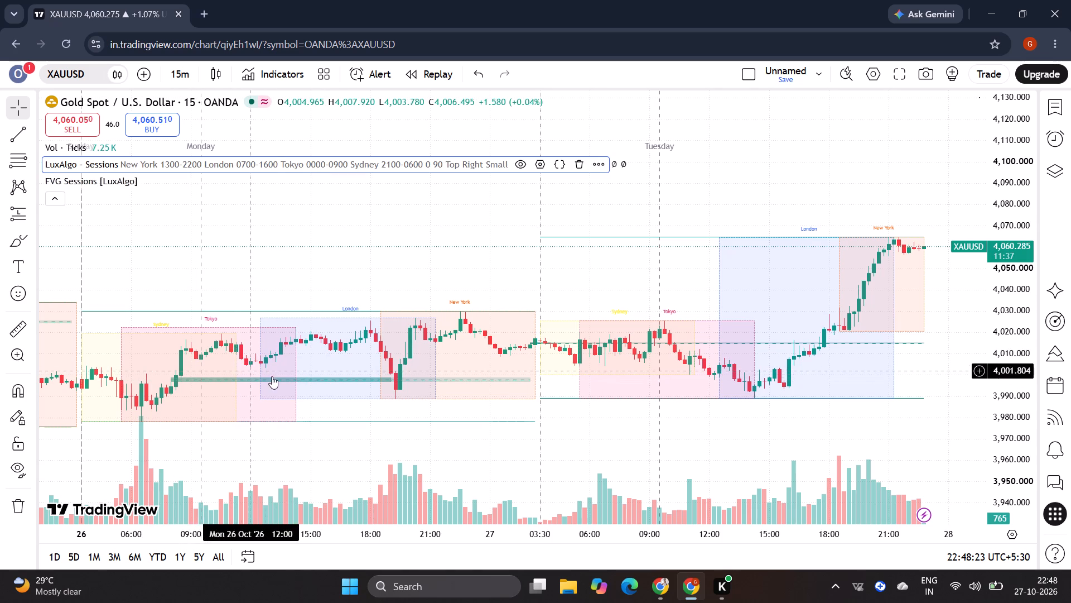
click(380, 234)
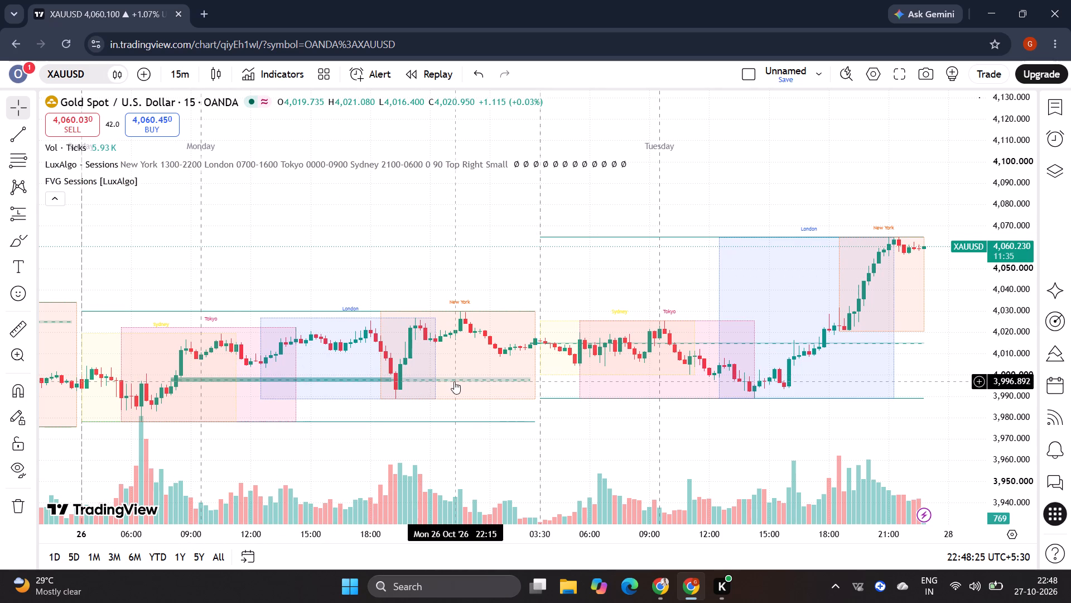
click(454, 381)
click(456, 381)
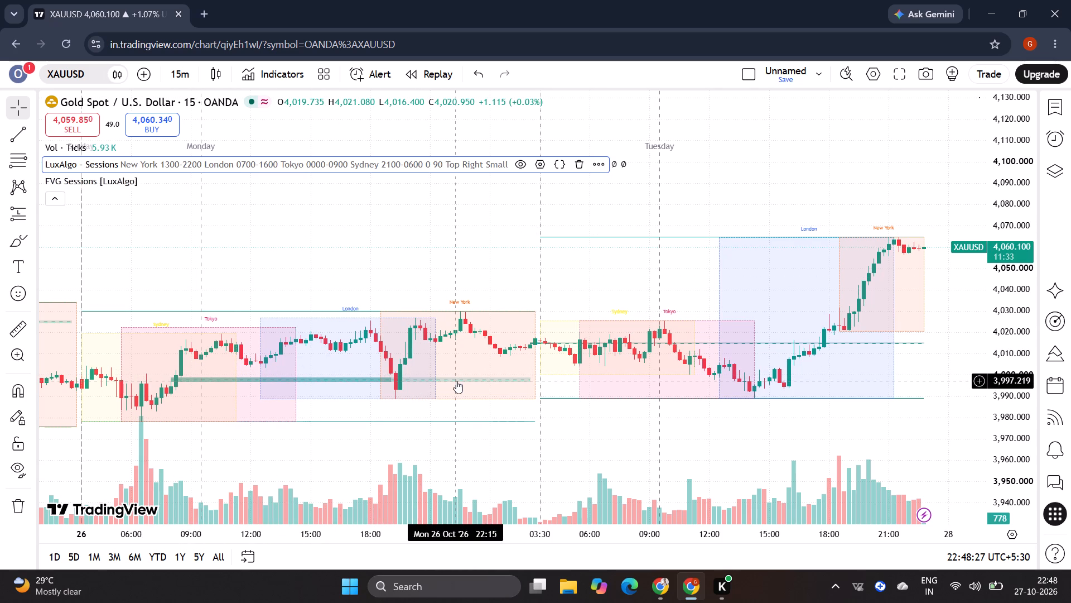
click(418, 283)
click(460, 370)
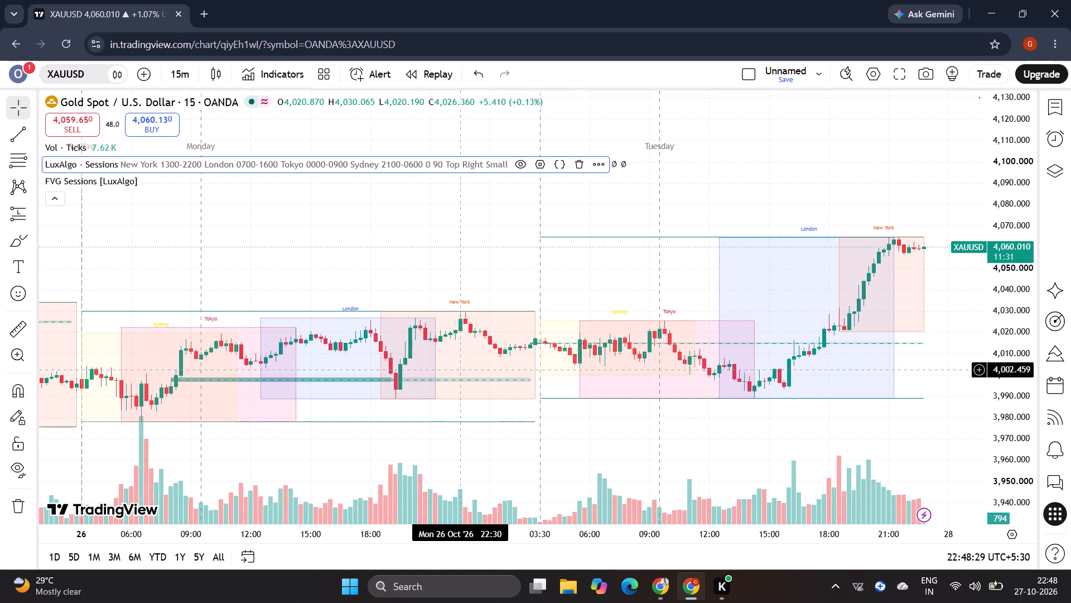
scroll(460, 370, left, 1)
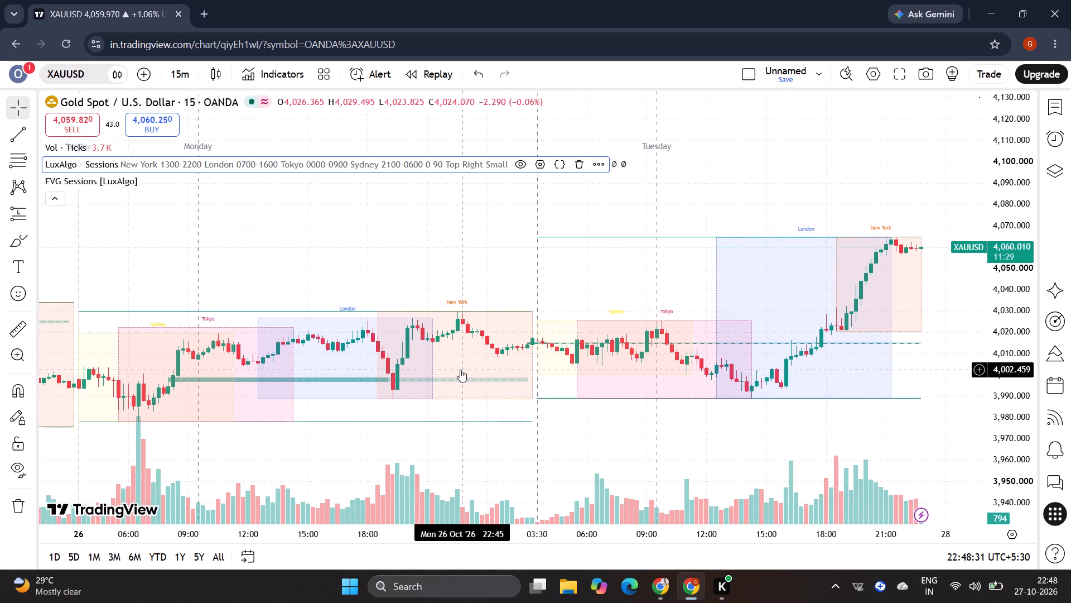
scroll(460, 370, left, 2)
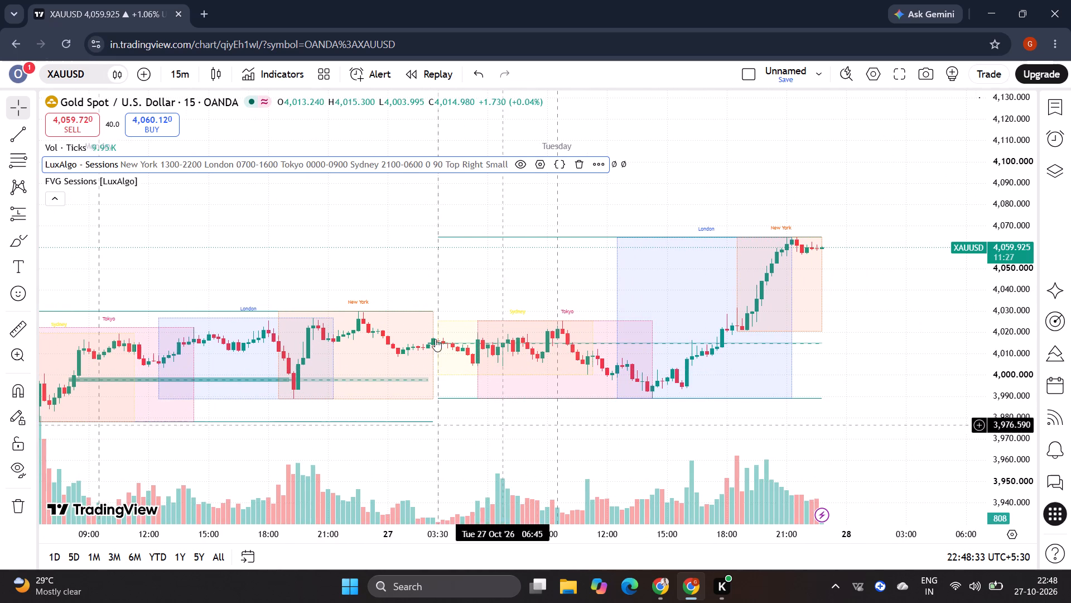
Rename Session B of the LuxAlgo - Sessions indicator as tokyo and apply the change.
click(542, 166)
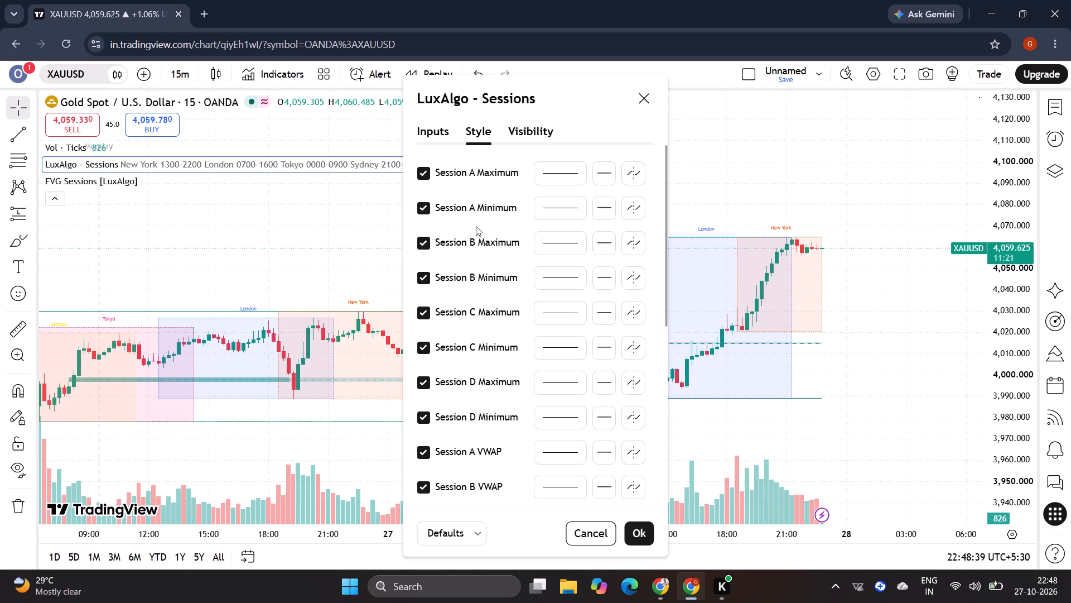
click(443, 133)
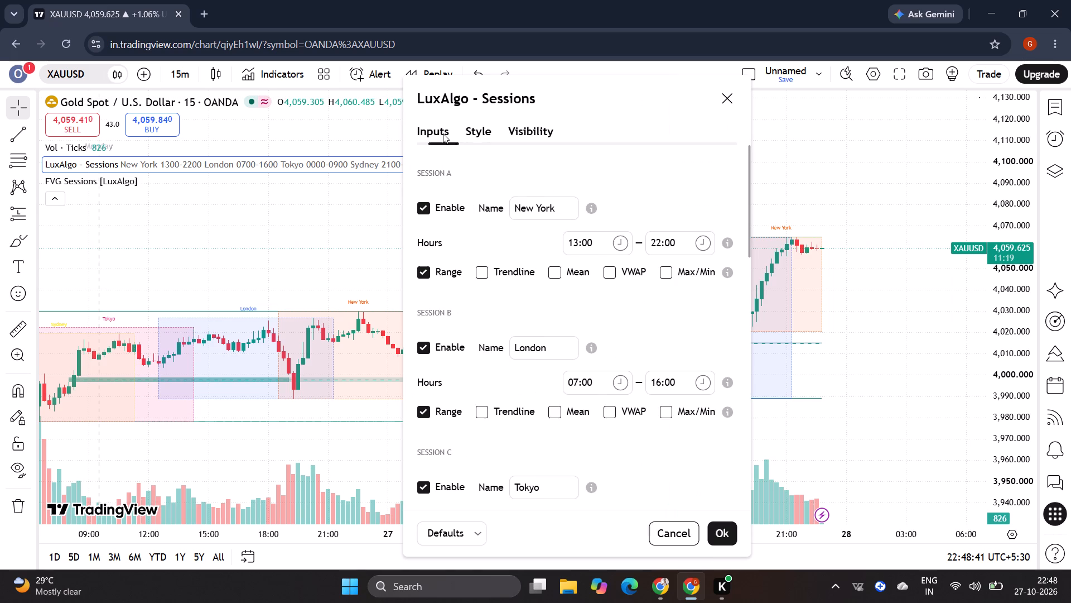
scroll(513, 323, down, 1)
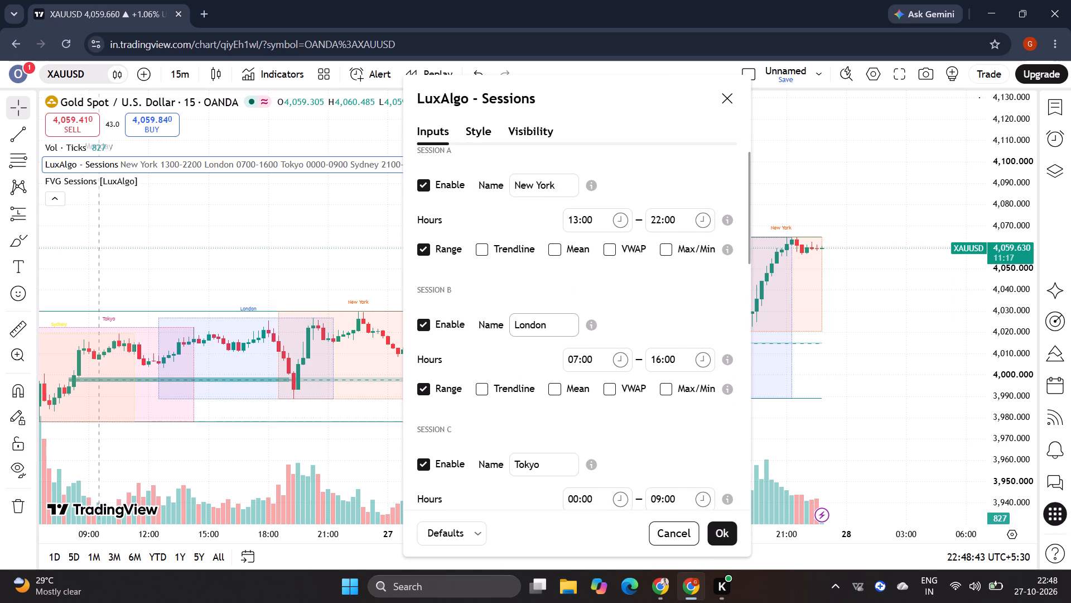
scroll(513, 323, down, 1)
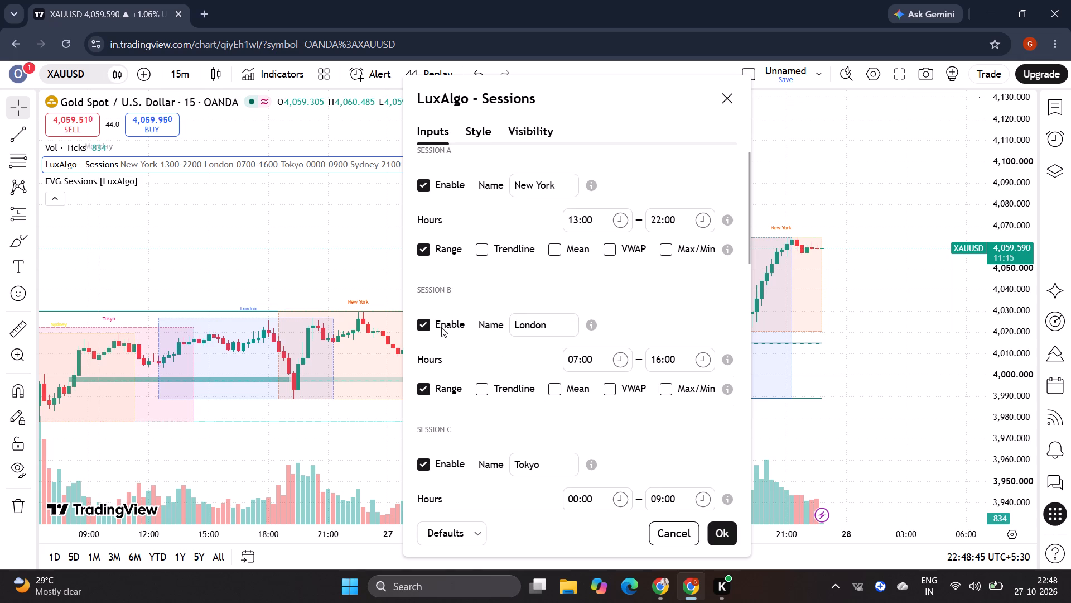
click(545, 327)
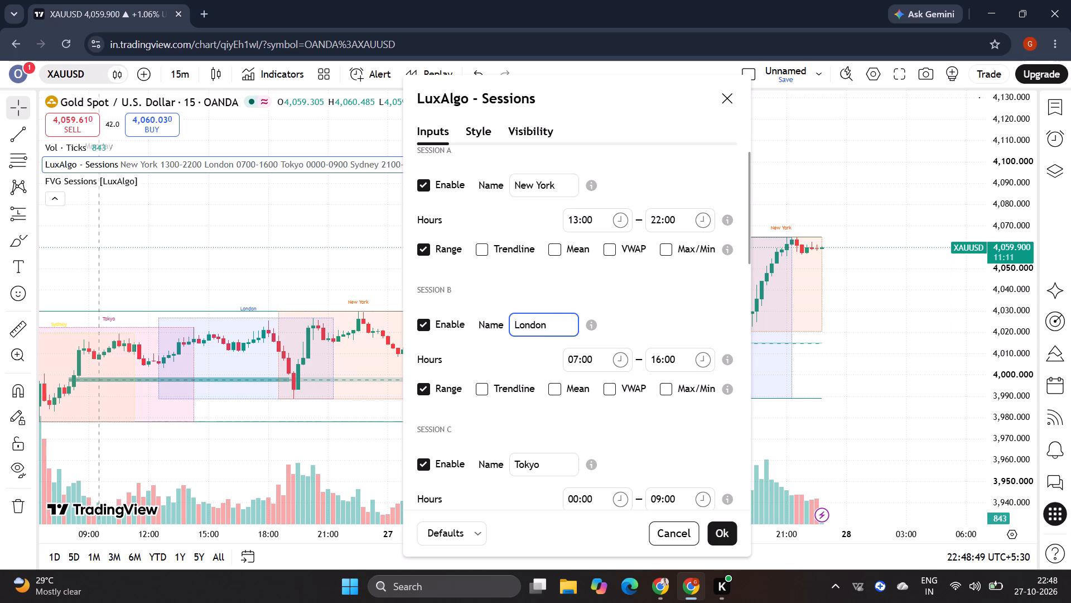
key(ctrl+a)
key(t)
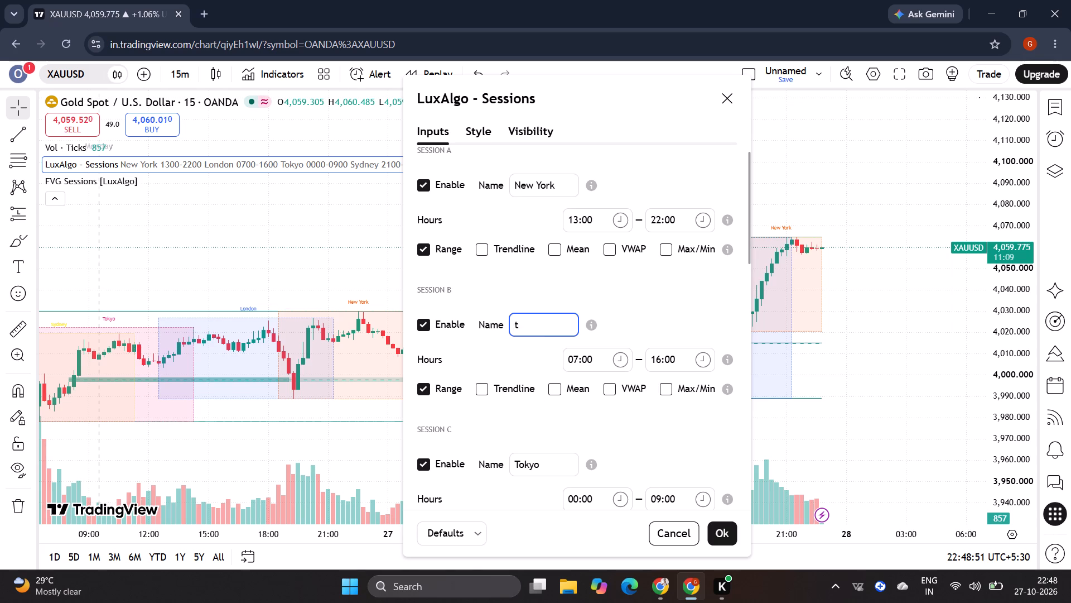
text(okyo)
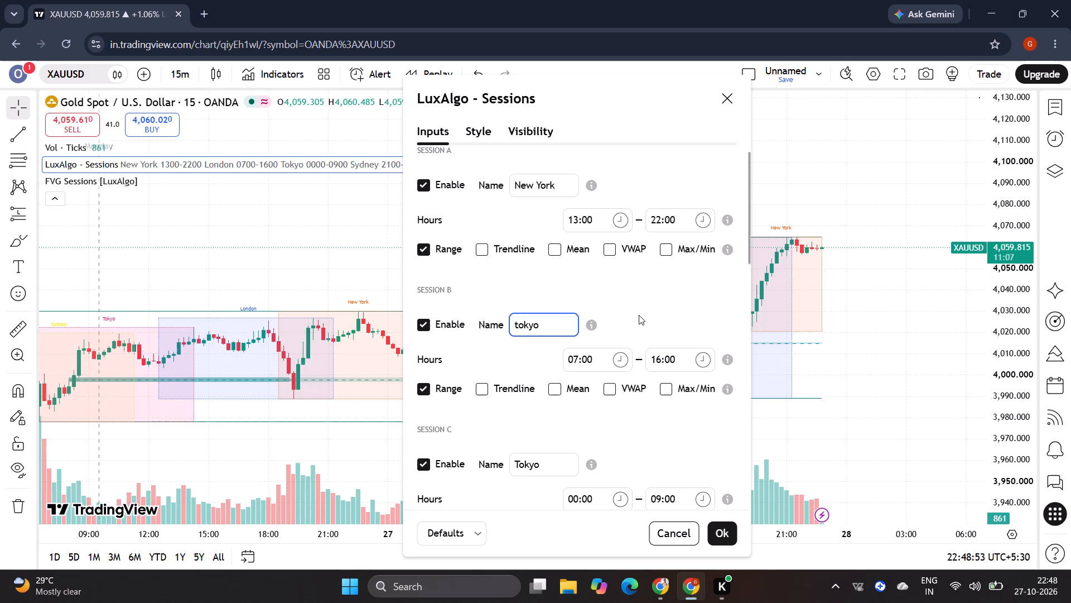
click(639, 315)
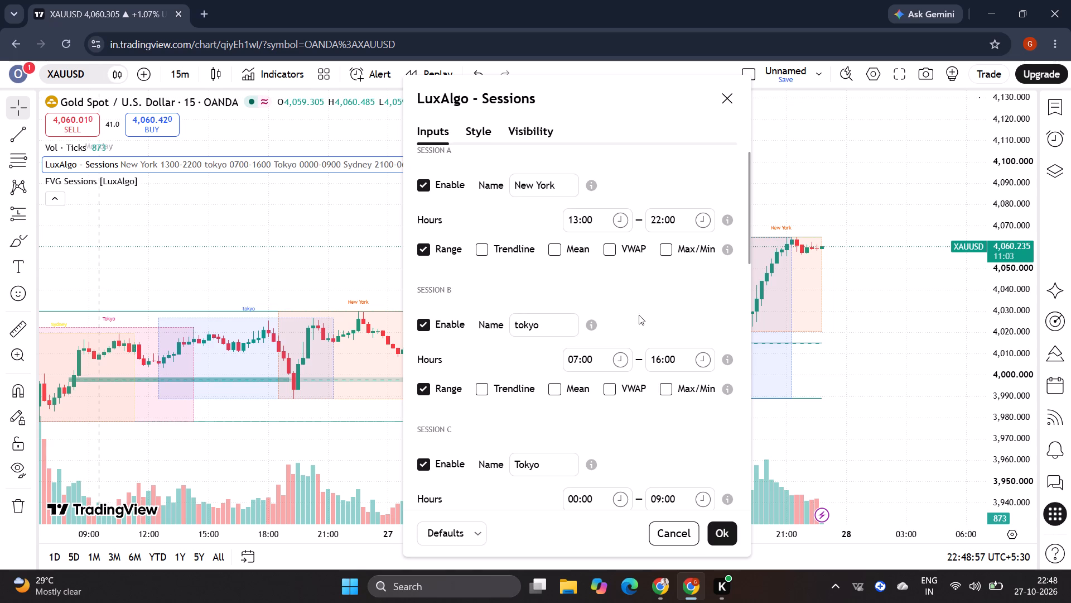
click(721, 539)
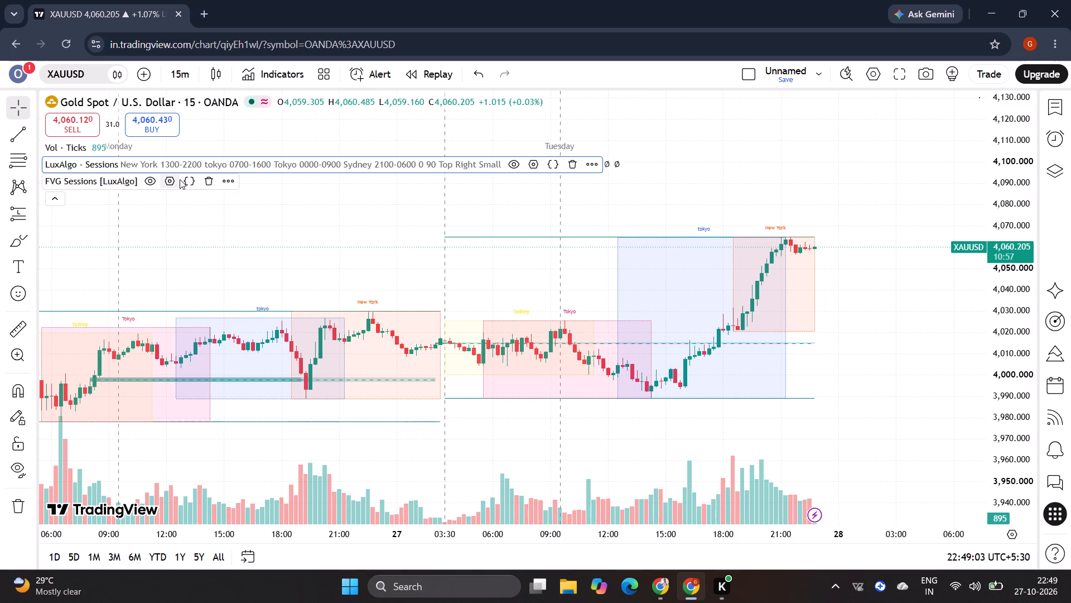
Remove the FVG Sessions [LuxAlgo] indicator from the XAUUSD chart.
click(204, 183)
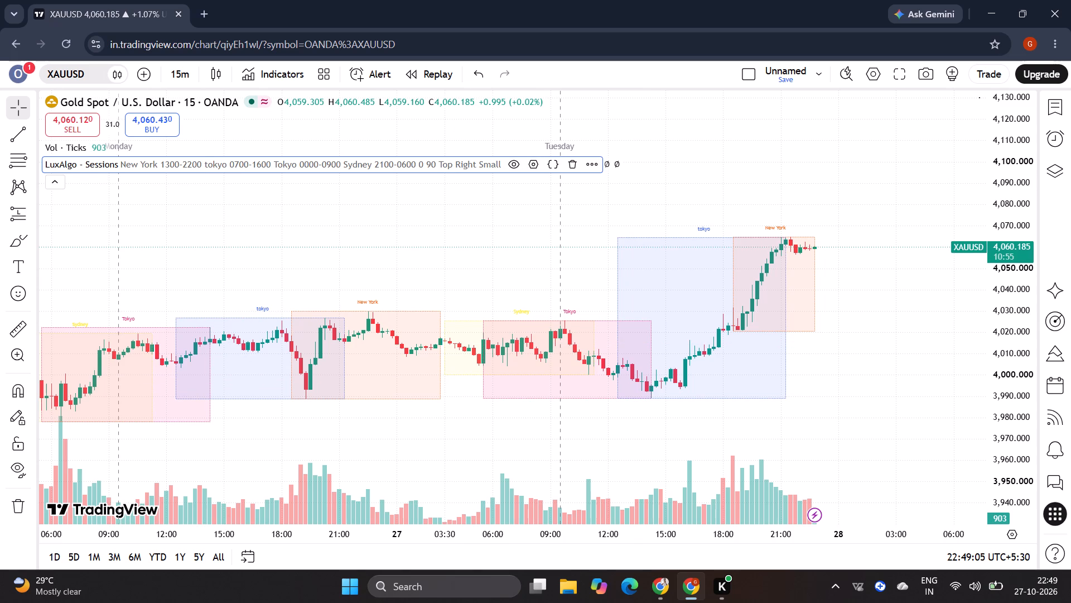
Disable Session A (New York) and Session C (Tokyo) in the LuxAlgo - Sessions indicator inputs.
click(538, 169)
scroll(499, 251, up, 1)
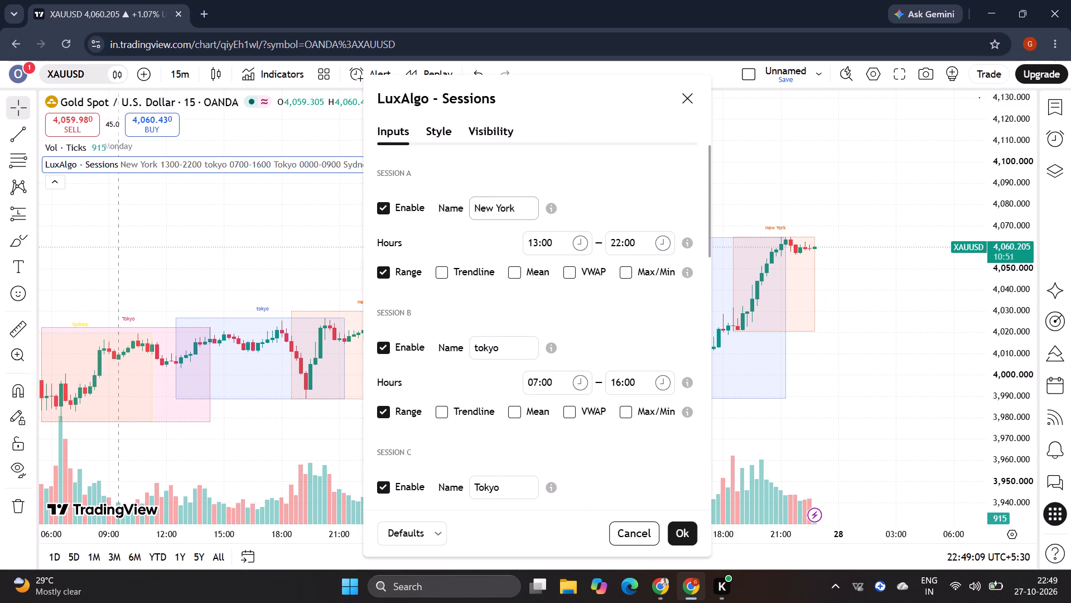
click(386, 205)
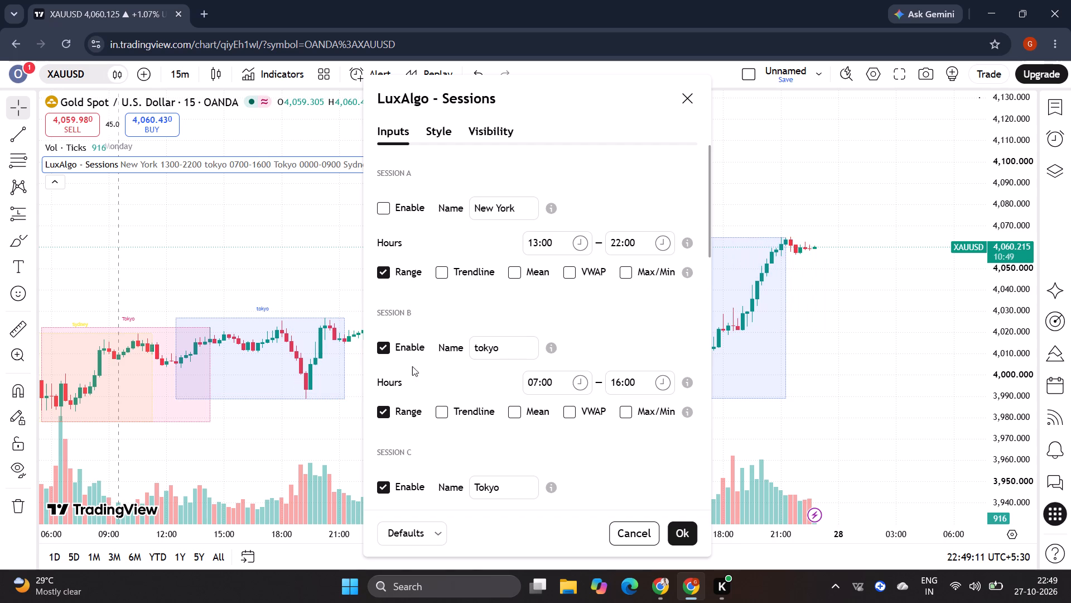
scroll(412, 386, down, 3)
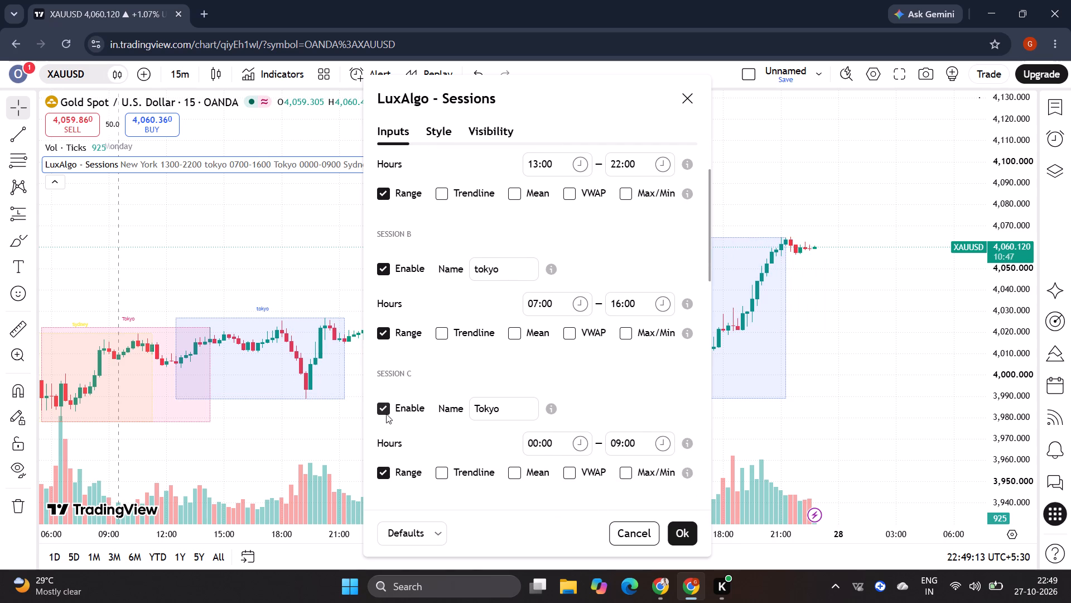
click(383, 412)
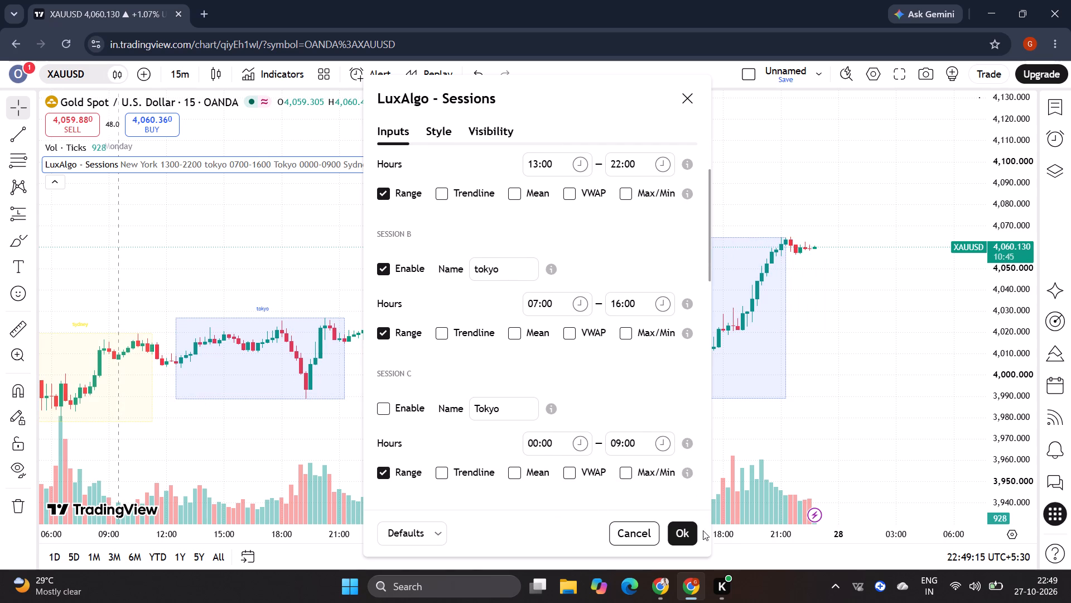
click(689, 533)
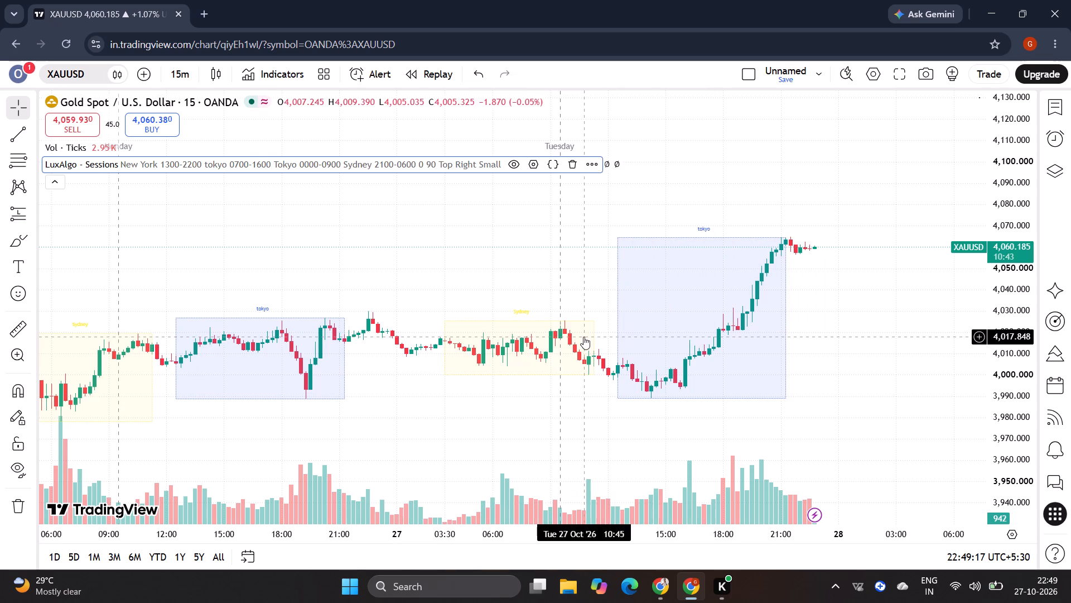
Disable Session D (Sydney) in the LuxAlgo - Sessions indicator, keeping Session B enabled.
click(535, 166)
scroll(539, 280, down, 2)
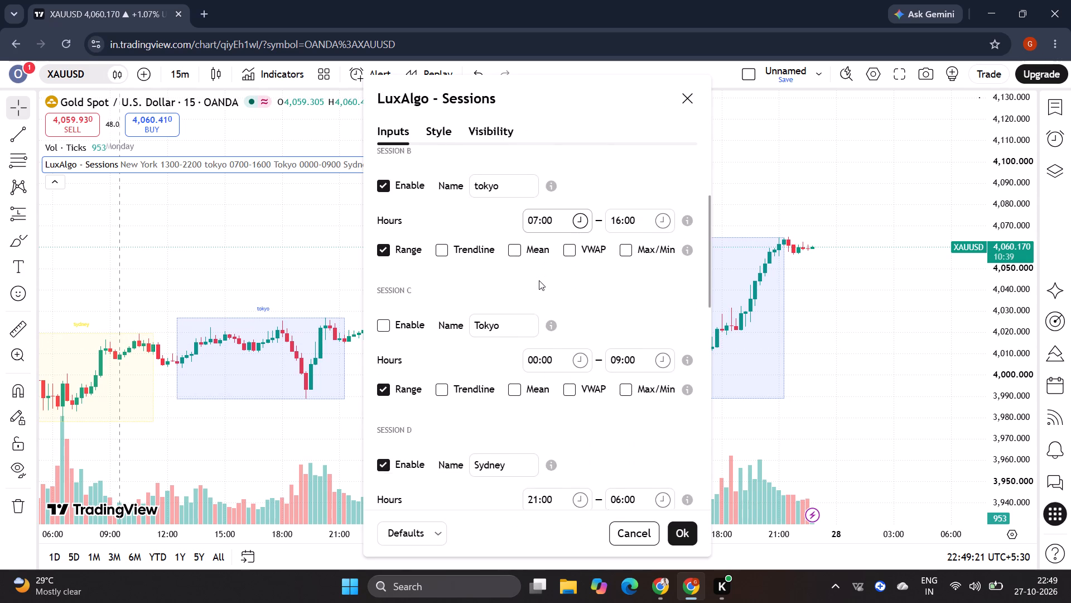
scroll(539, 280, down, 5)
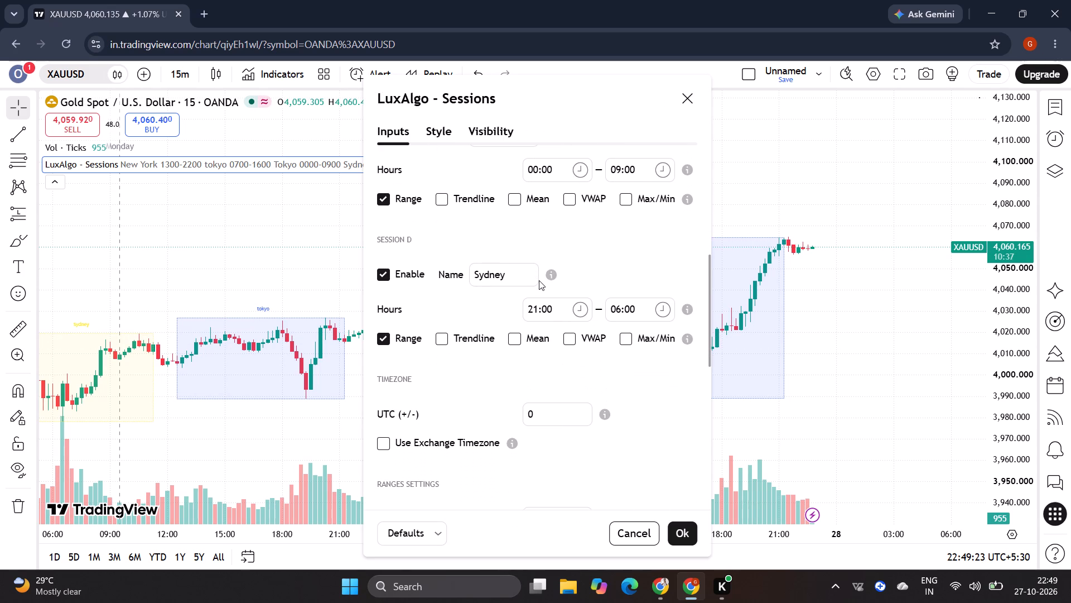
click(381, 275)
click(686, 533)
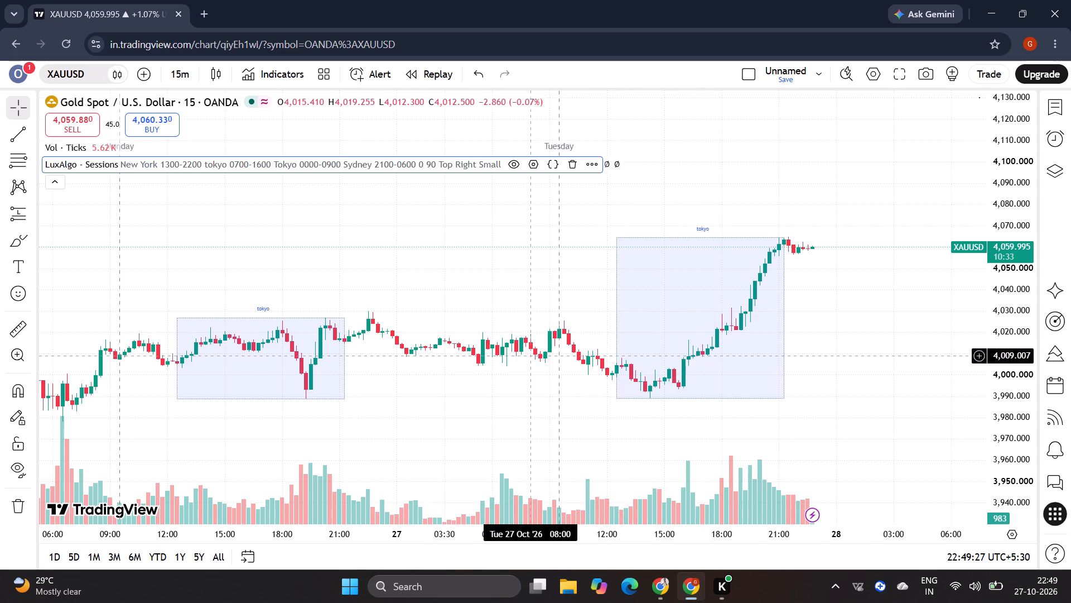
Examine price action in and around the tokyo session boxes from Friday 23 to Tuesday 27 October.
scroll(529, 356, right, 2)
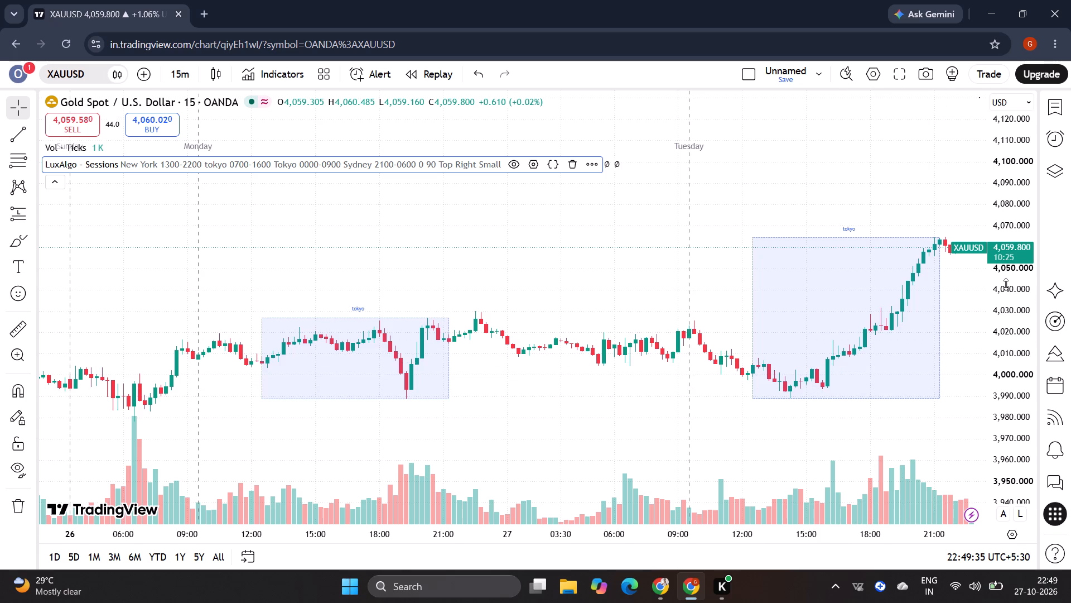
scroll(1006, 284, up, 7)
drag(586, 237, 592, 234)
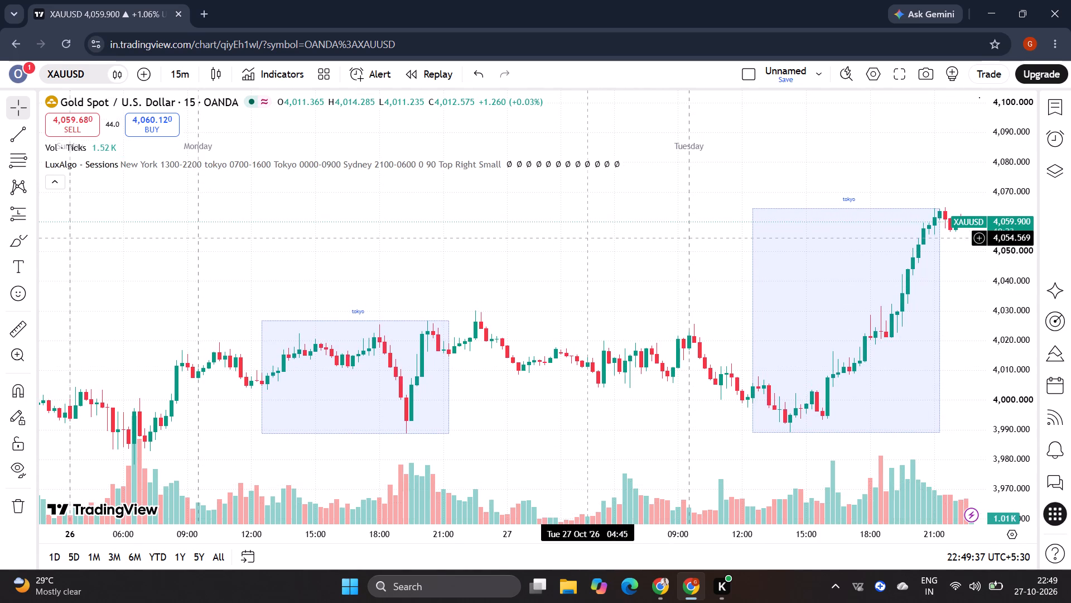
drag(592, 234, 703, 142)
scroll(587, 304, right, 2)
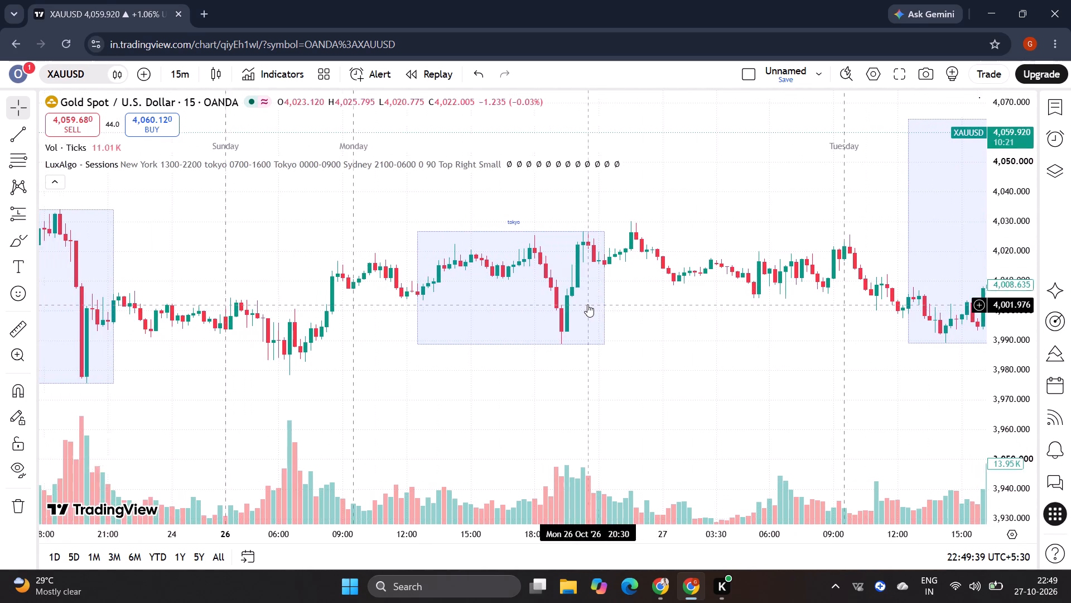
scroll(587, 304, right, 6)
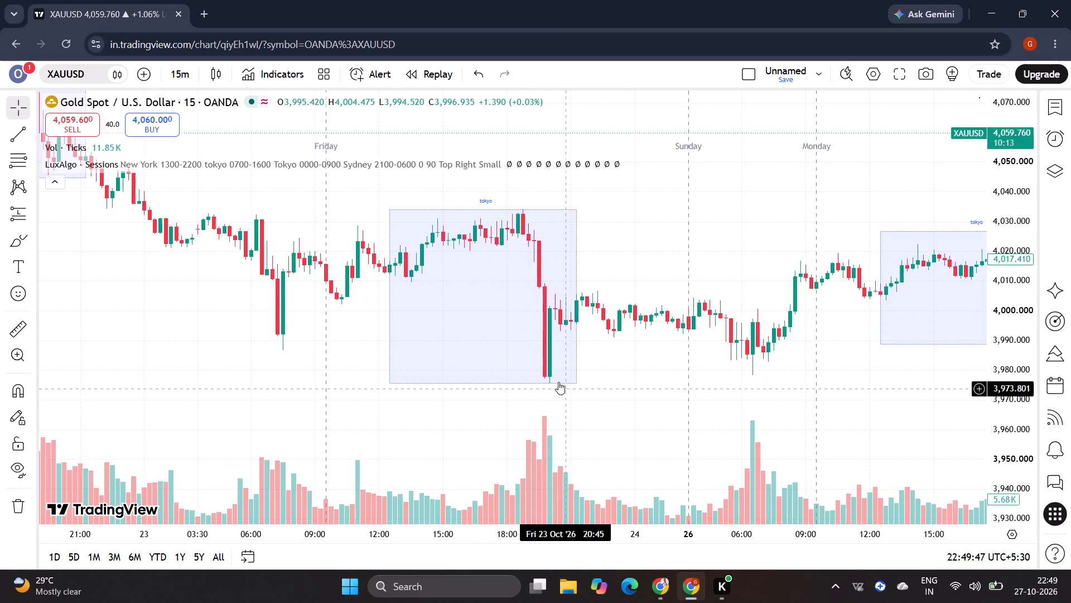
scroll(617, 344, left, 2)
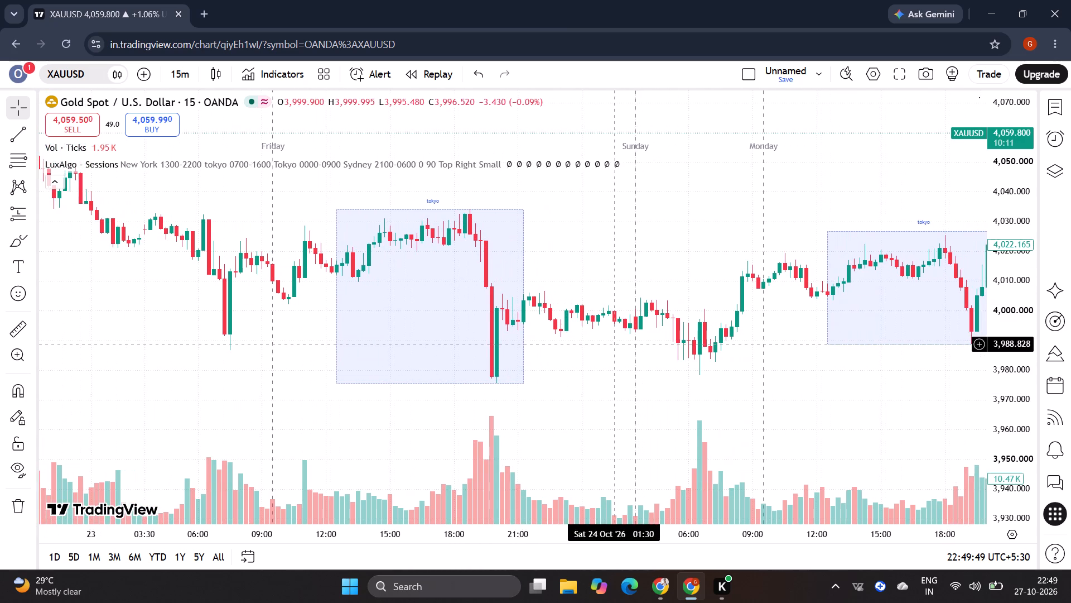
scroll(617, 344, left, 5)
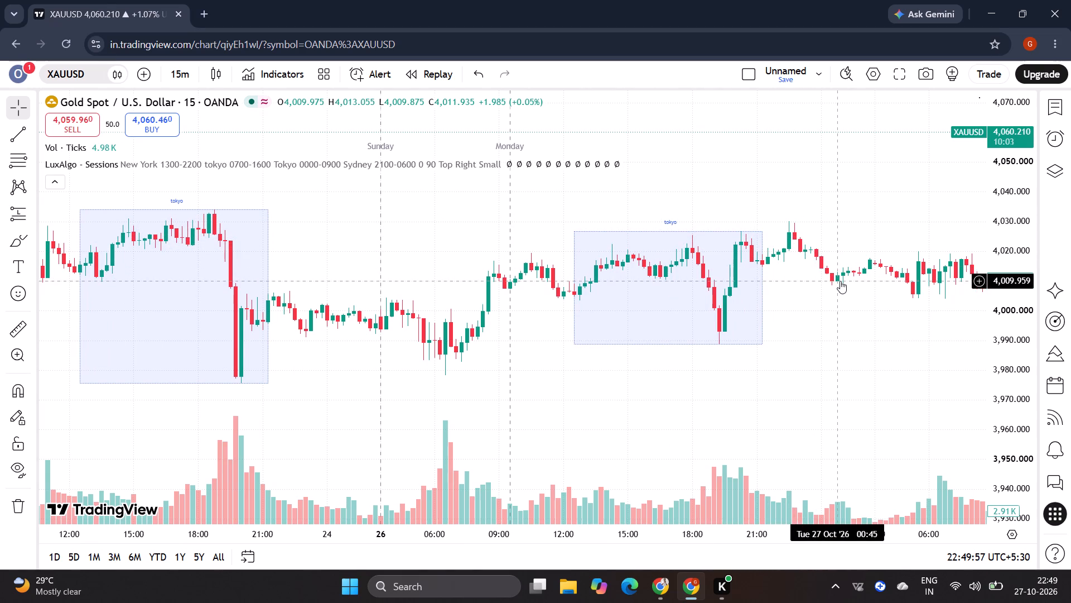
scroll(840, 281, left, 3)
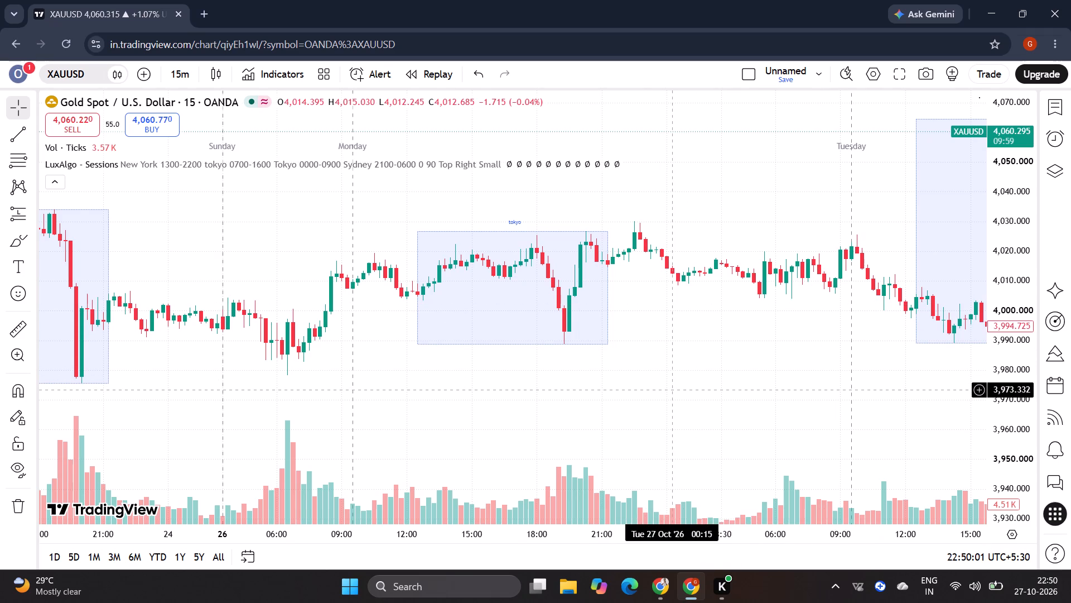
scroll(775, 371, left, 3)
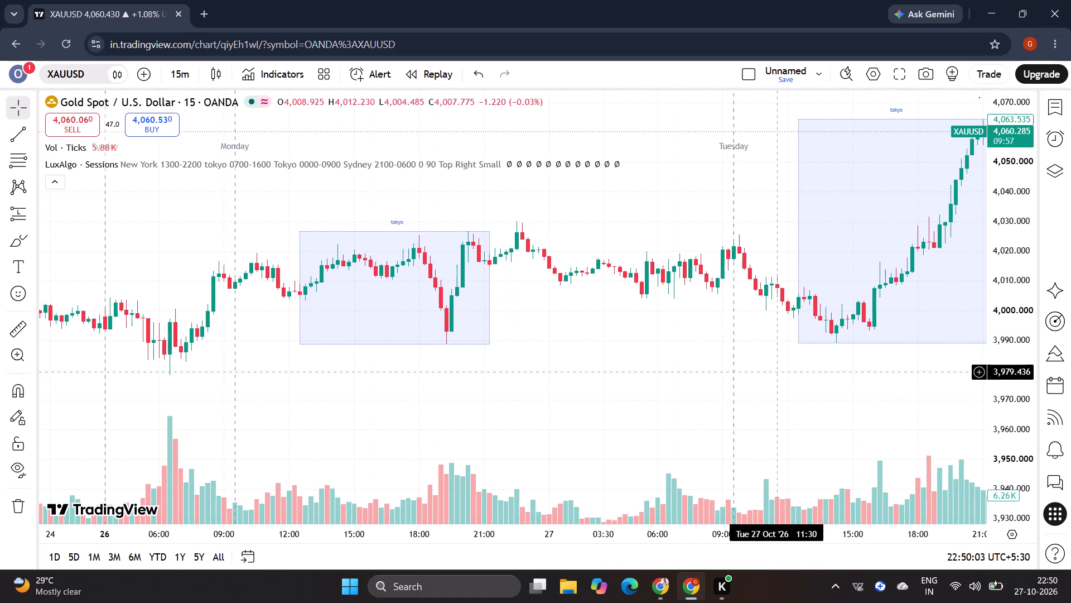
scroll(804, 356, left, 2)
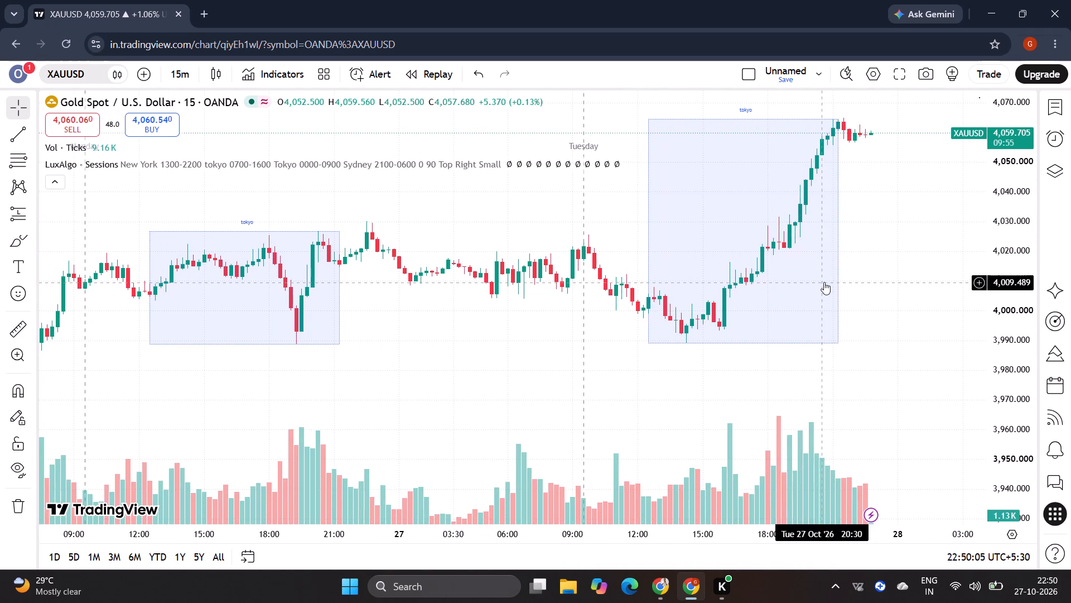
drag(846, 232, 824, 308)
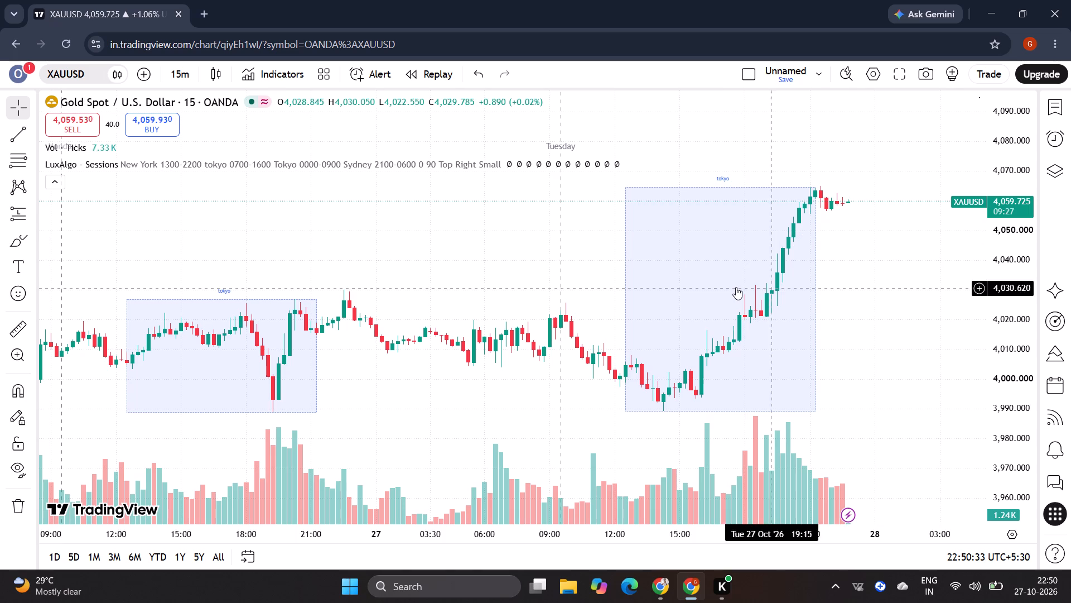
Examine the earlier tokyo session boxes and surrounding price moves back to Thursday 22 October.
scroll(736, 287, right, 4)
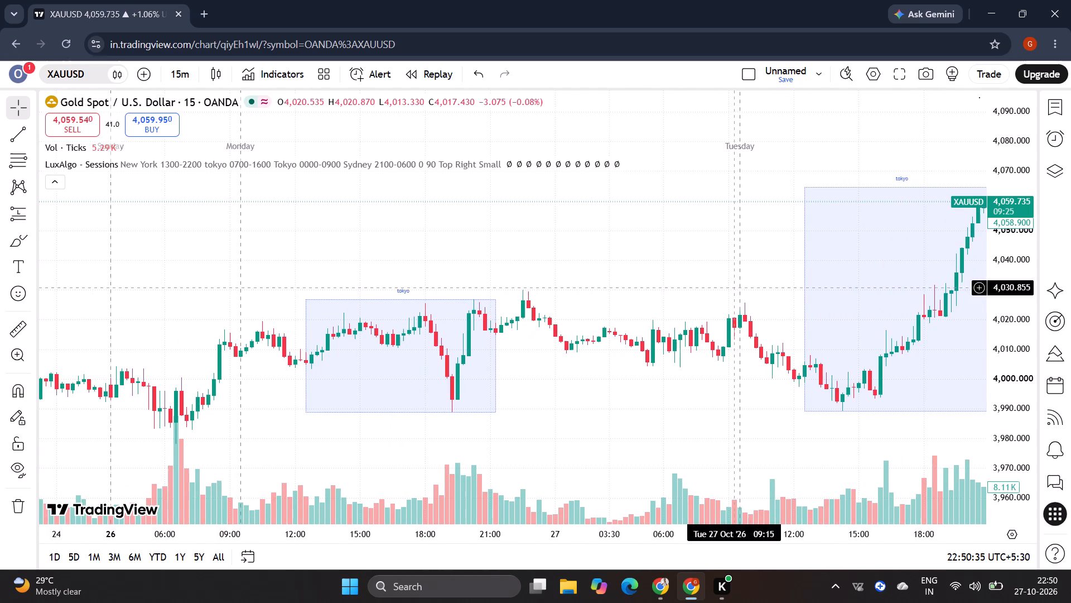
scroll(736, 287, right, 1)
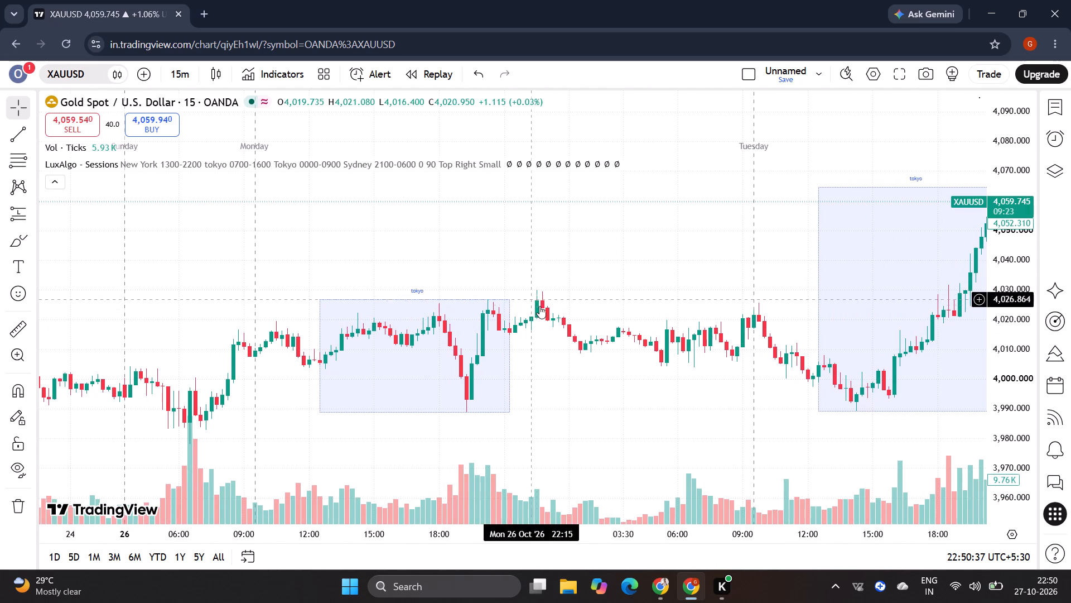
scroll(539, 308, right, 6)
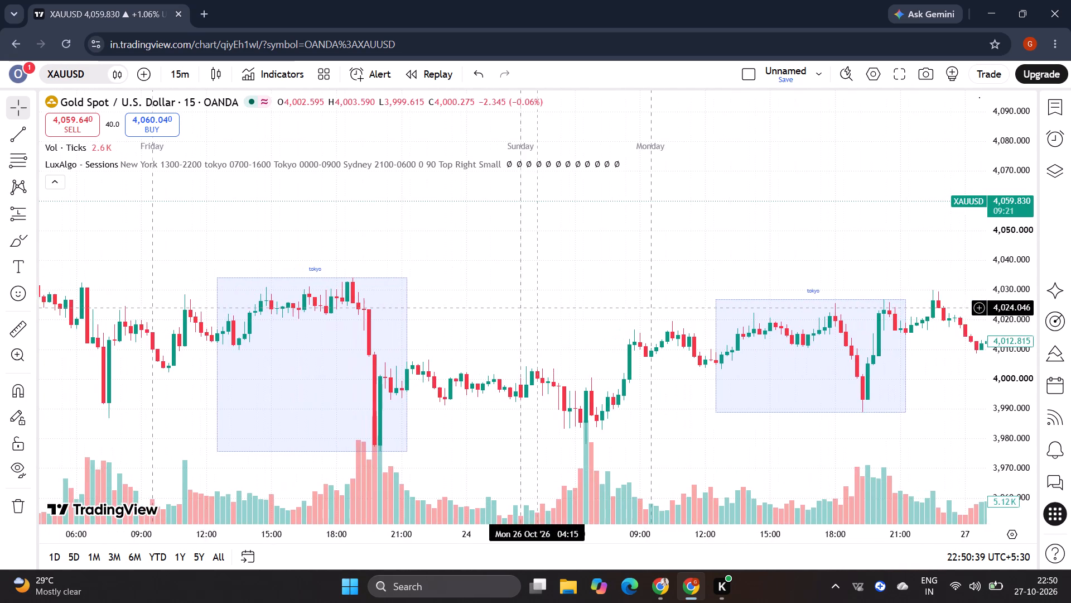
scroll(539, 308, right, 2)
scroll(384, 339, right, 1)
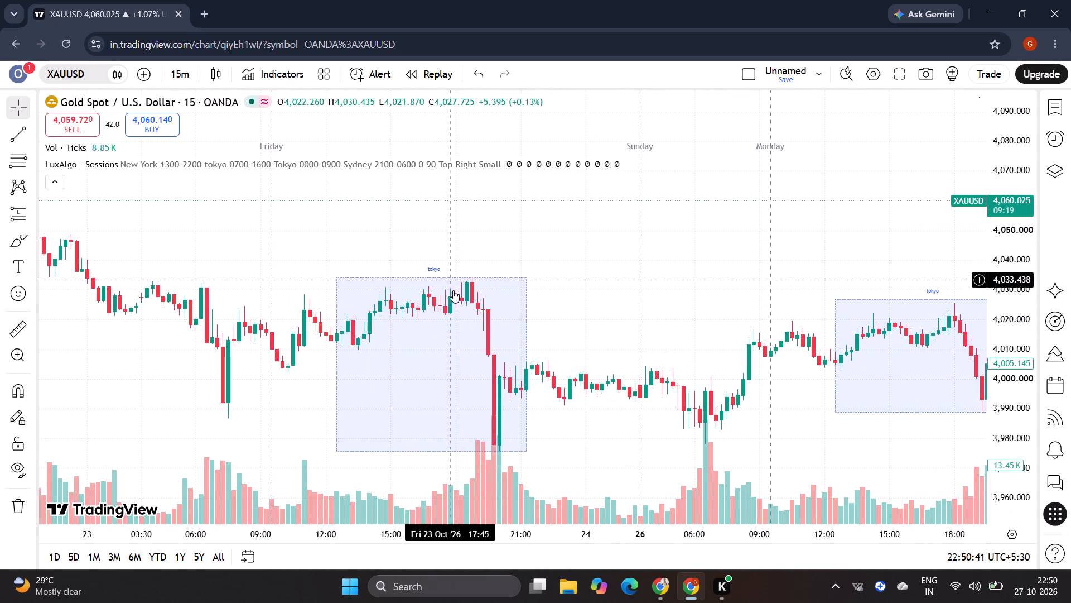
scroll(496, 384, right, 4)
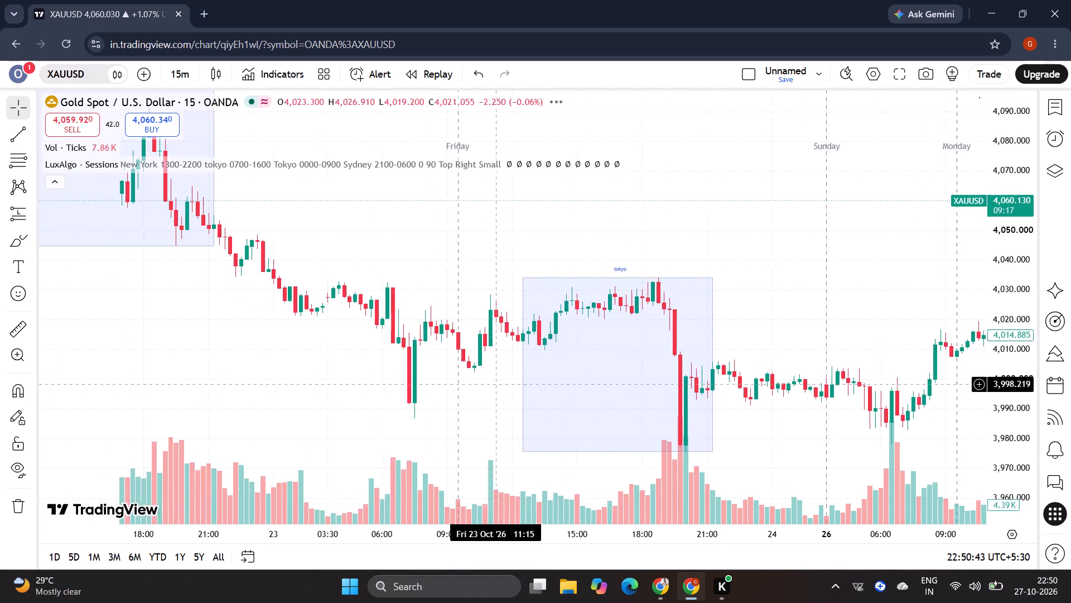
scroll(496, 384, right, 3)
drag(534, 265, 531, 305)
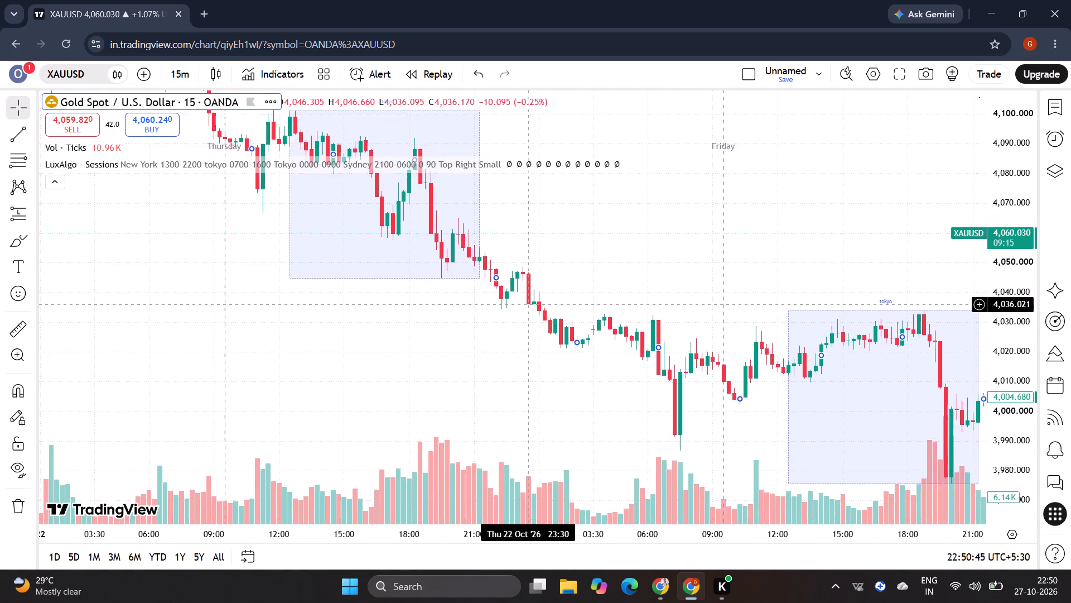
Examine the tokyo session boxes and surrounding price moves from Thursday 22 back to Friday 16 October.
drag(531, 305, 527, 357)
click(591, 266)
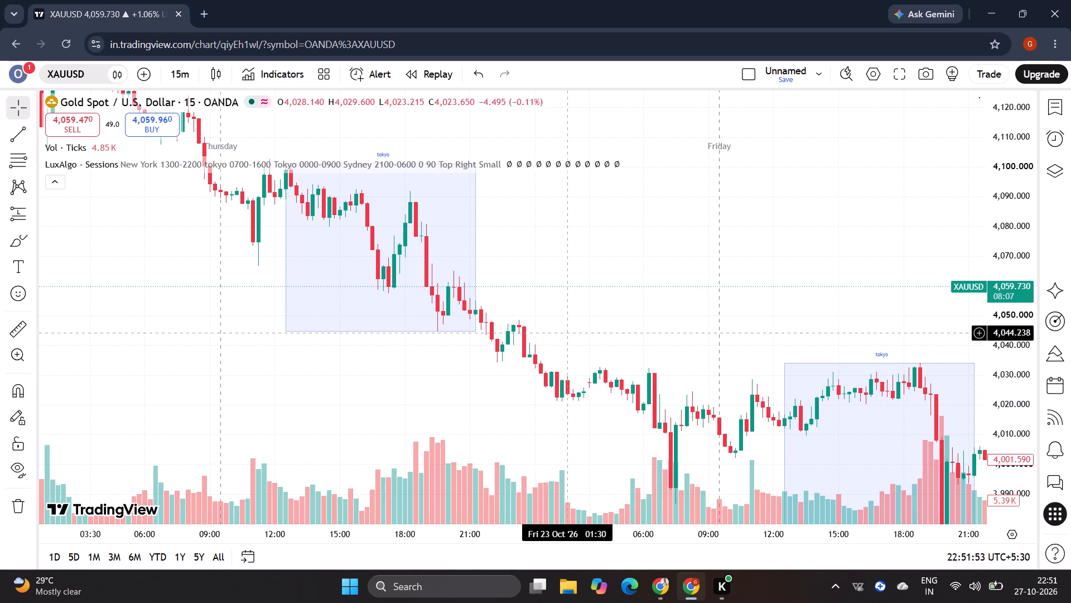
scroll(567, 332, right, 6)
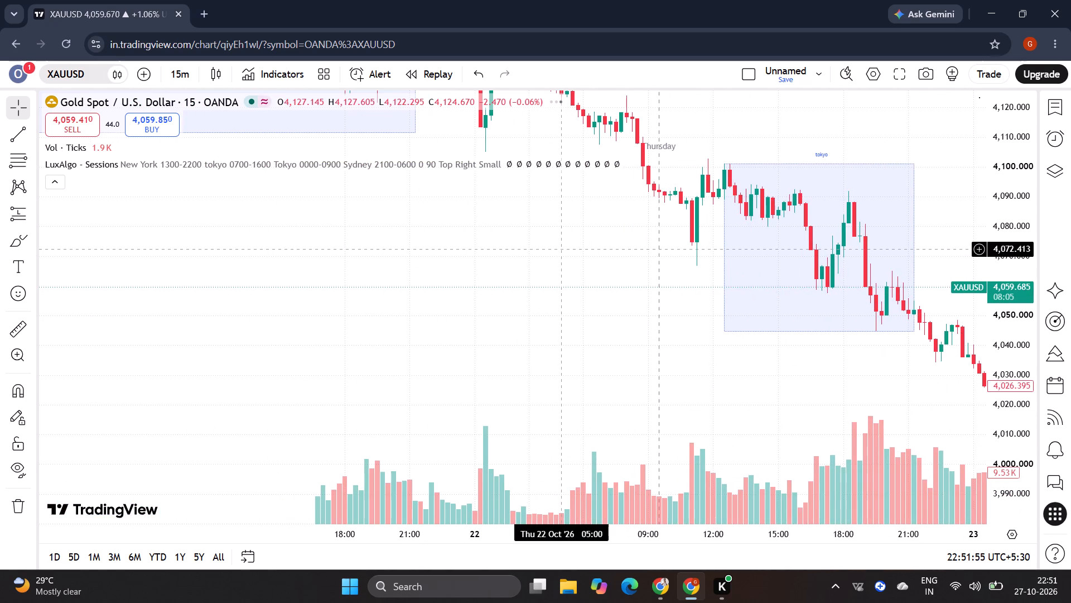
drag(563, 249, 559, 404)
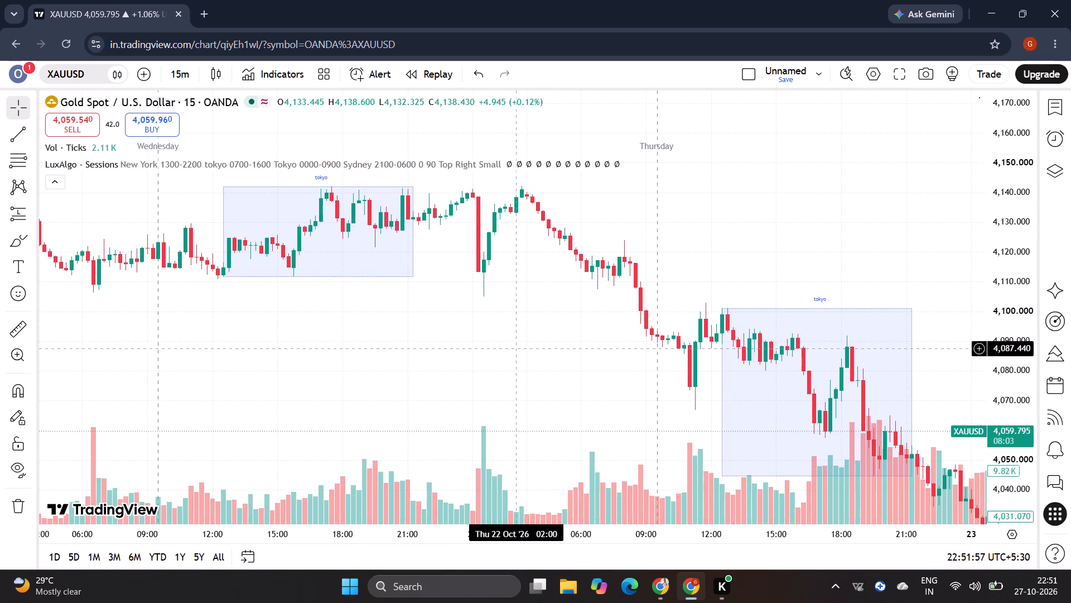
drag(515, 348, 578, 363)
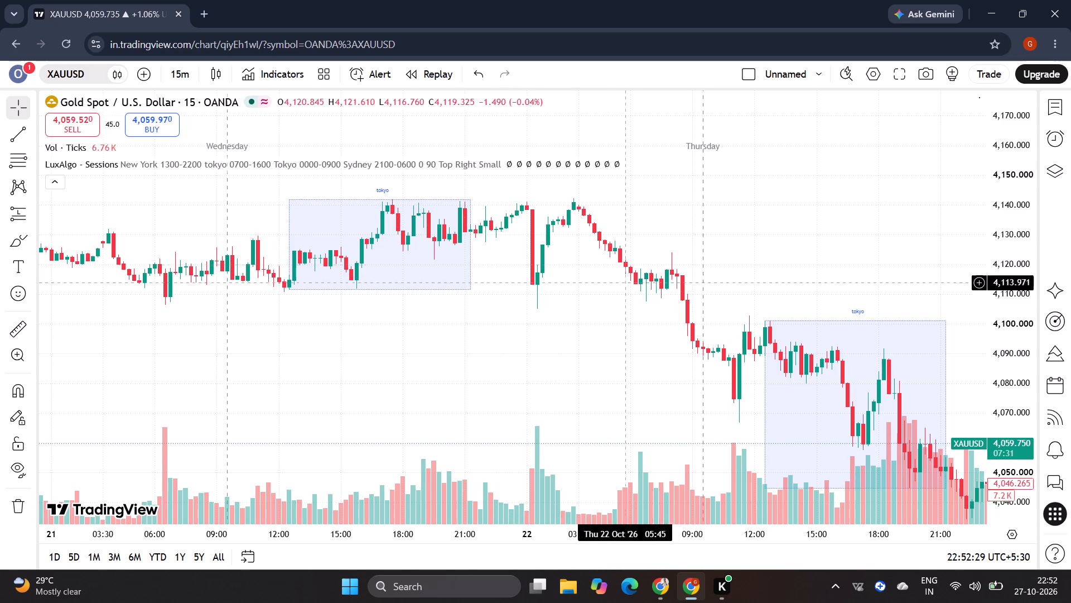
scroll(486, 259, right, 7)
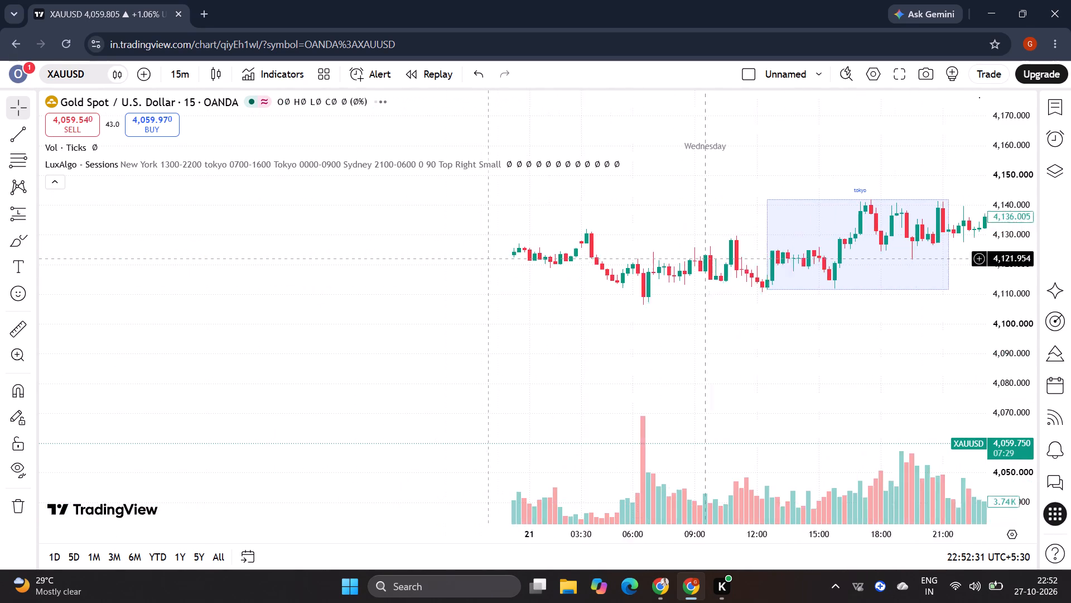
scroll(486, 259, right, 3)
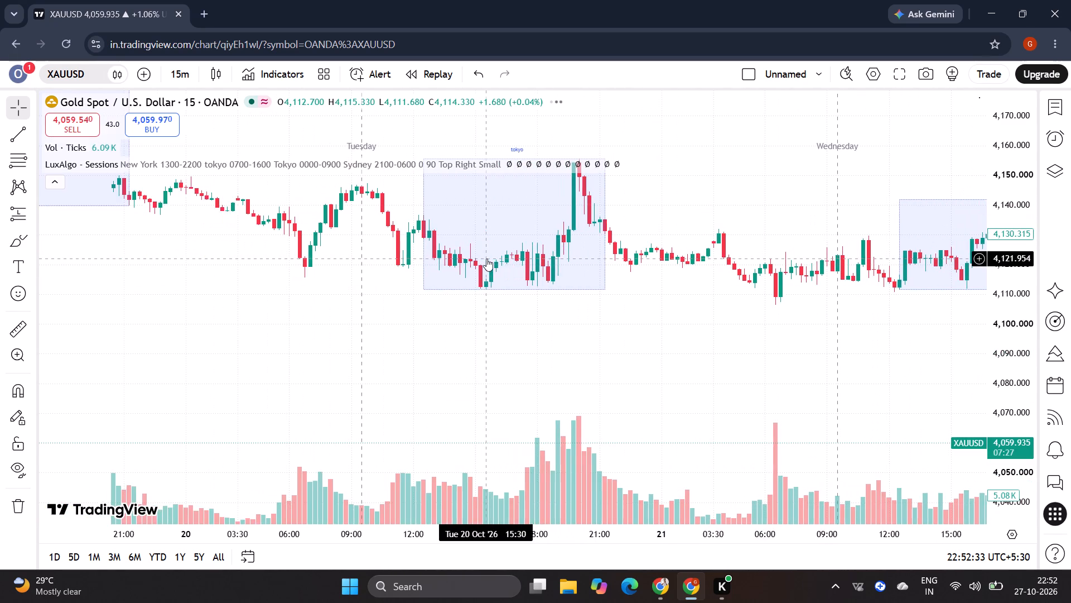
scroll(486, 259, right, 2)
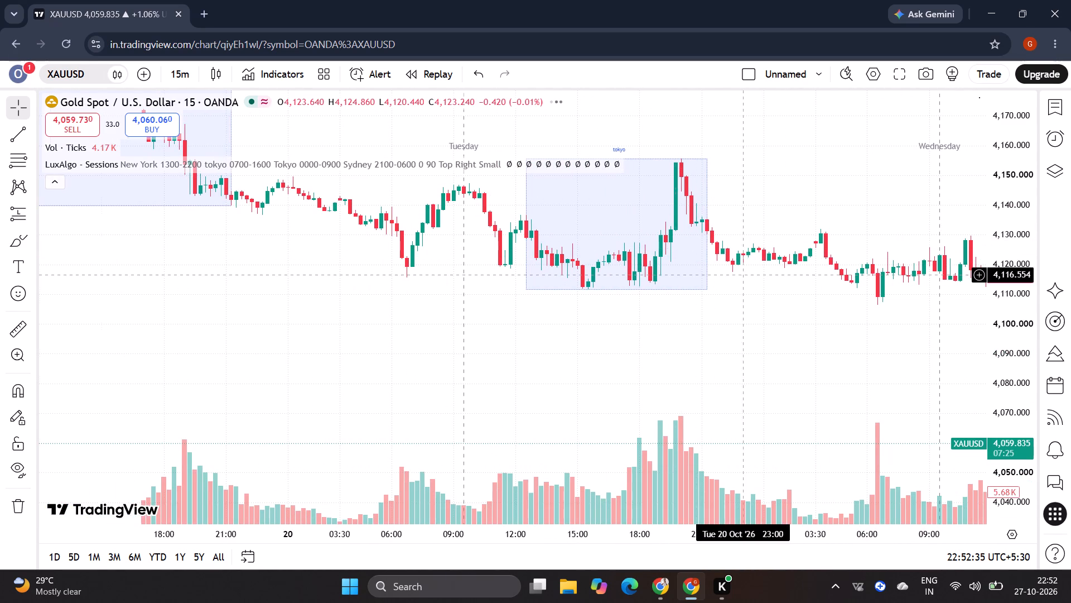
scroll(745, 275, left, 1)
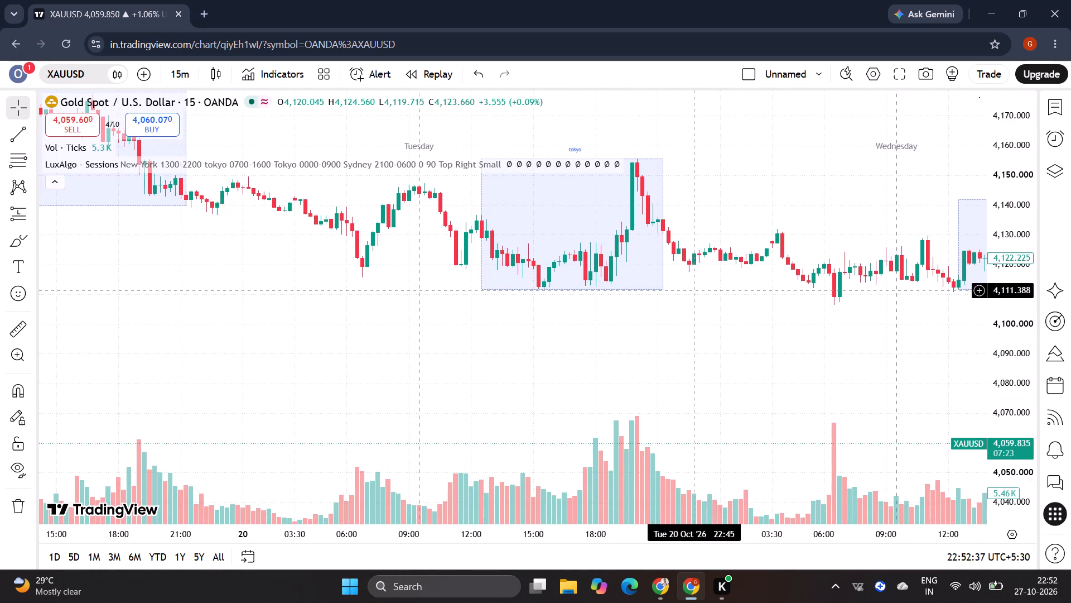
scroll(784, 289, left, 2)
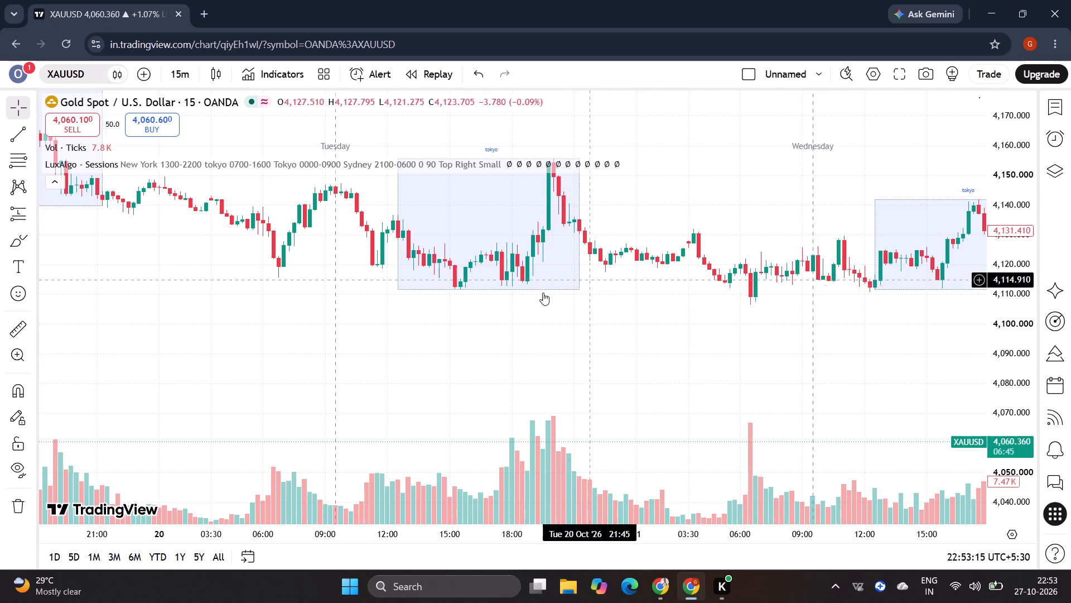
scroll(476, 309, right, 7)
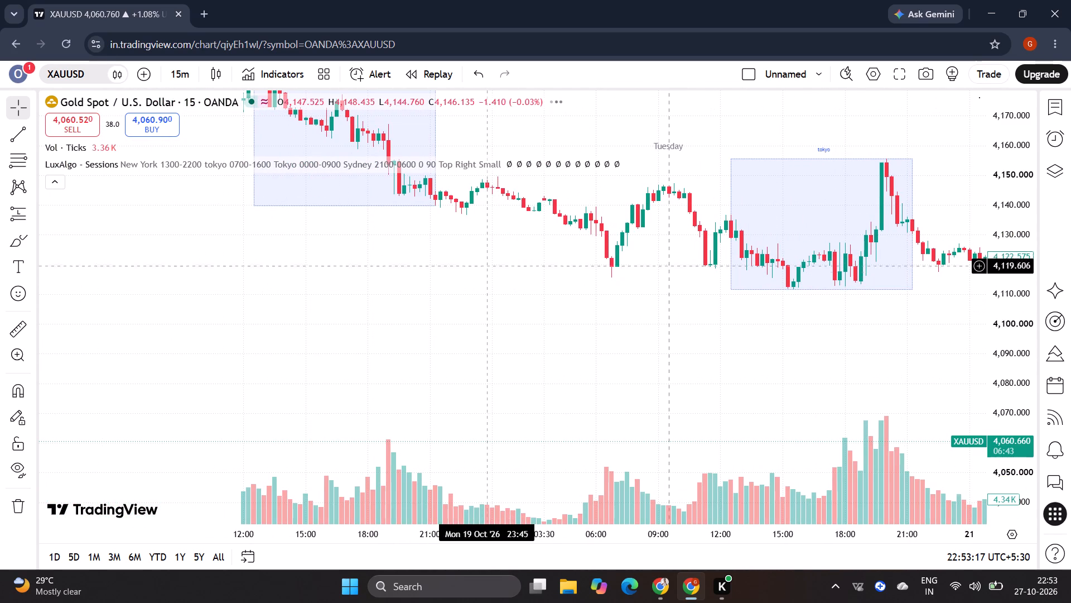
drag(483, 262, 533, 348)
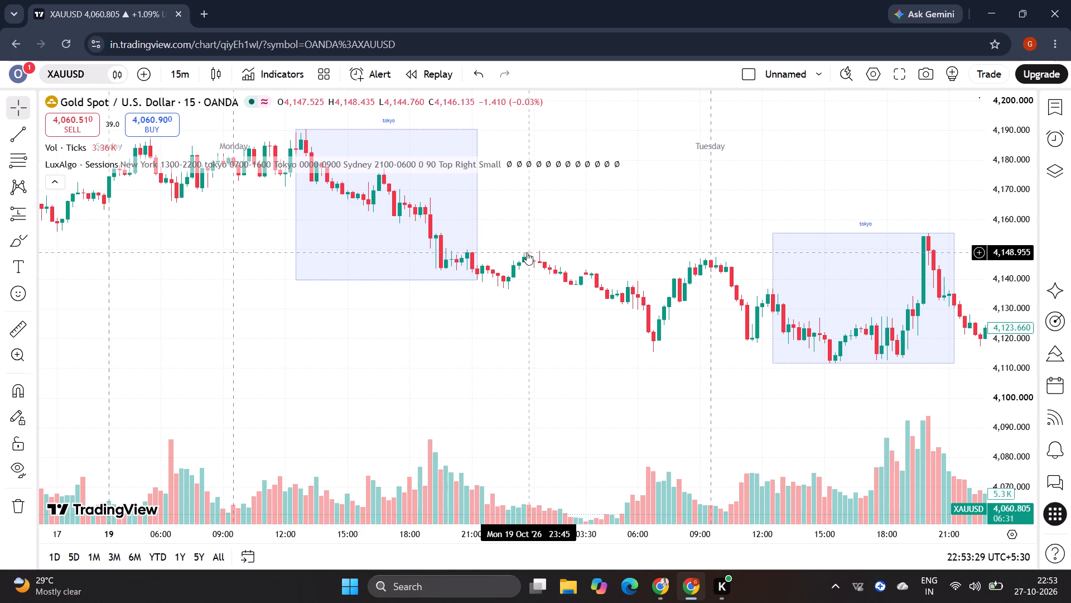
scroll(415, 280, right, 7)
scroll(445, 266, left, 1)
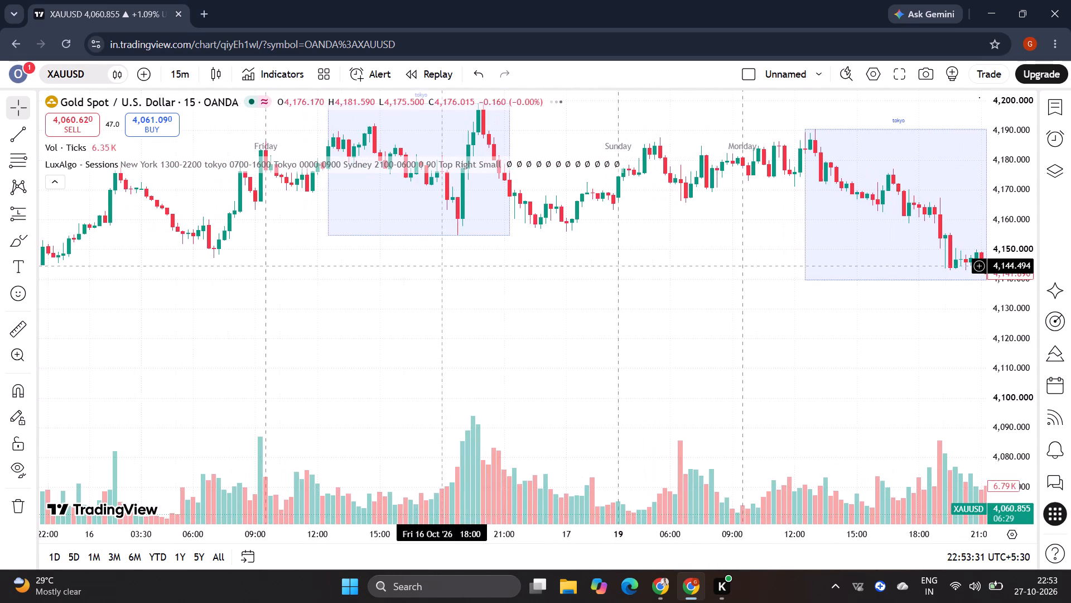
Return to the latest candles and examine the tokyo session box of Tuesday 27 October.
scroll(445, 266, left, 8)
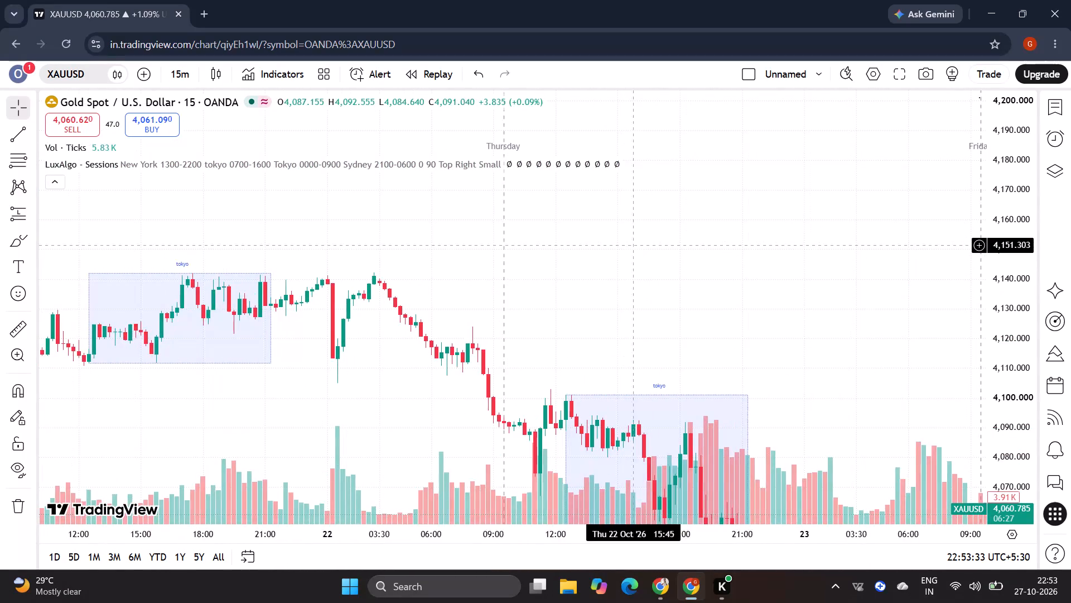
scroll(634, 245, left, 9)
scroll(634, 245, right, 3)
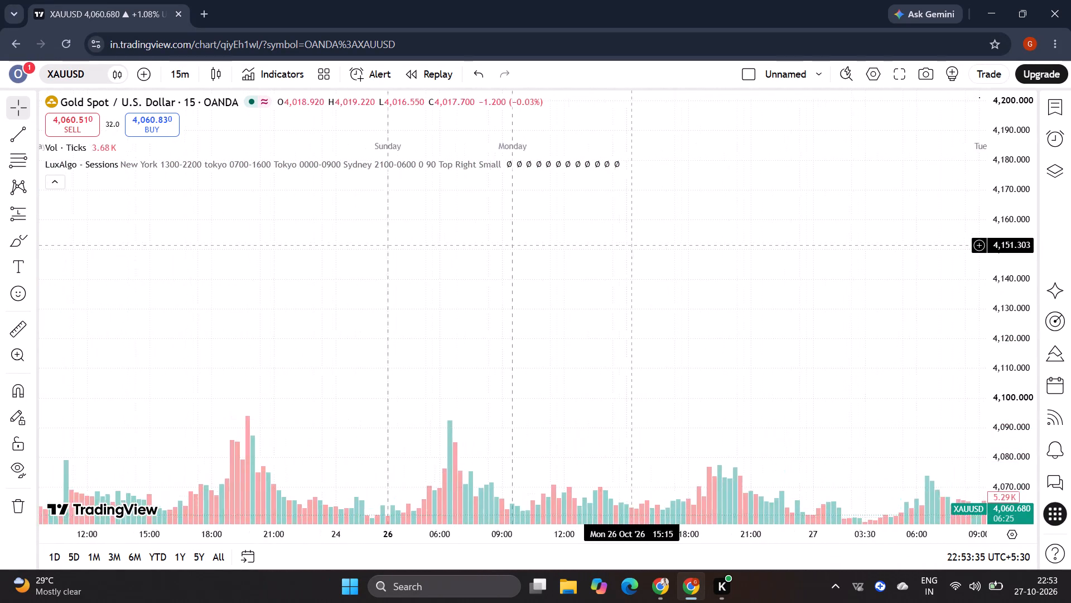
scroll(634, 245, right, 1)
drag(573, 345, 578, 256)
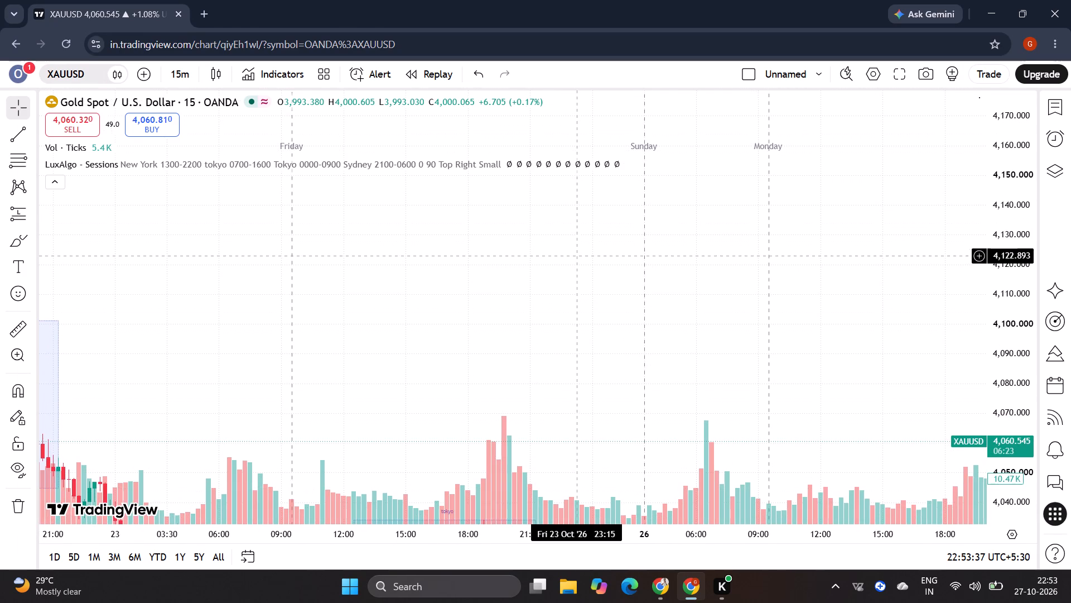
drag(541, 293, 540, 184)
scroll(648, 283, left, 4)
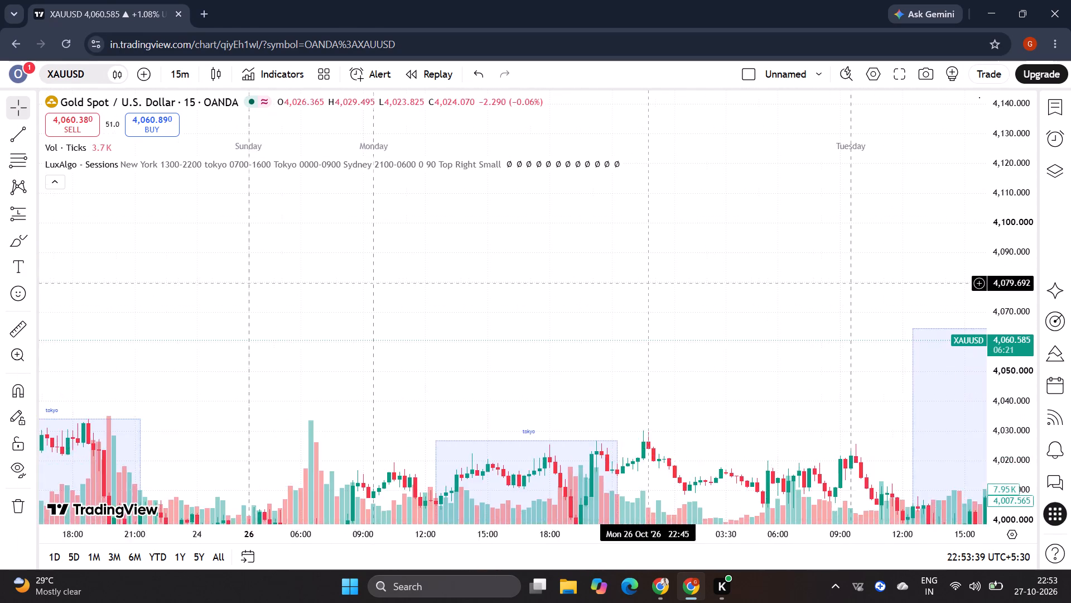
scroll(648, 283, left, 3)
scroll(648, 283, right, 2)
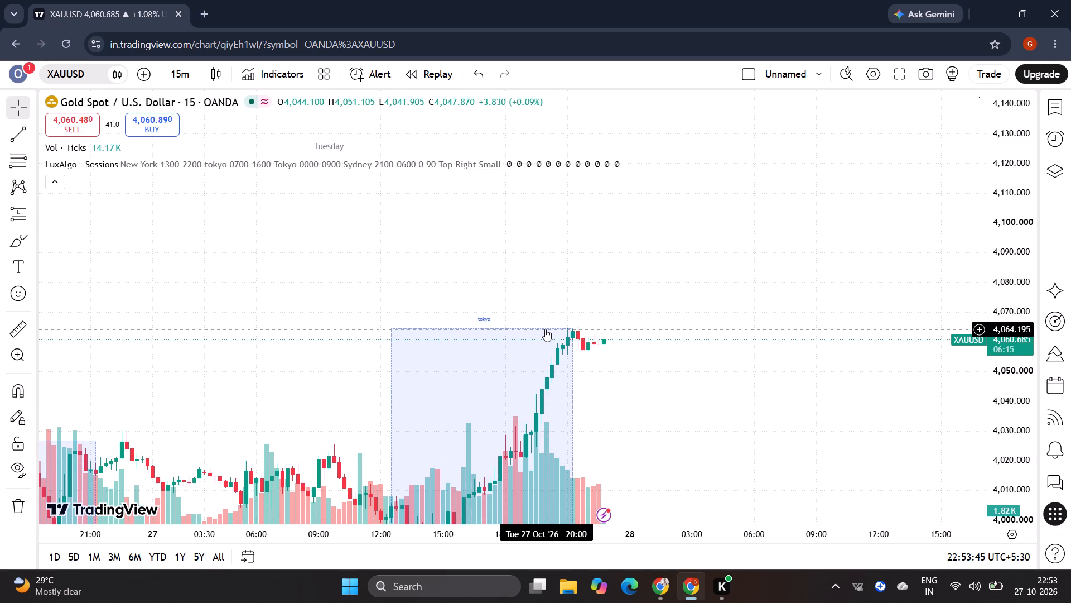
drag(639, 283, 652, 222)
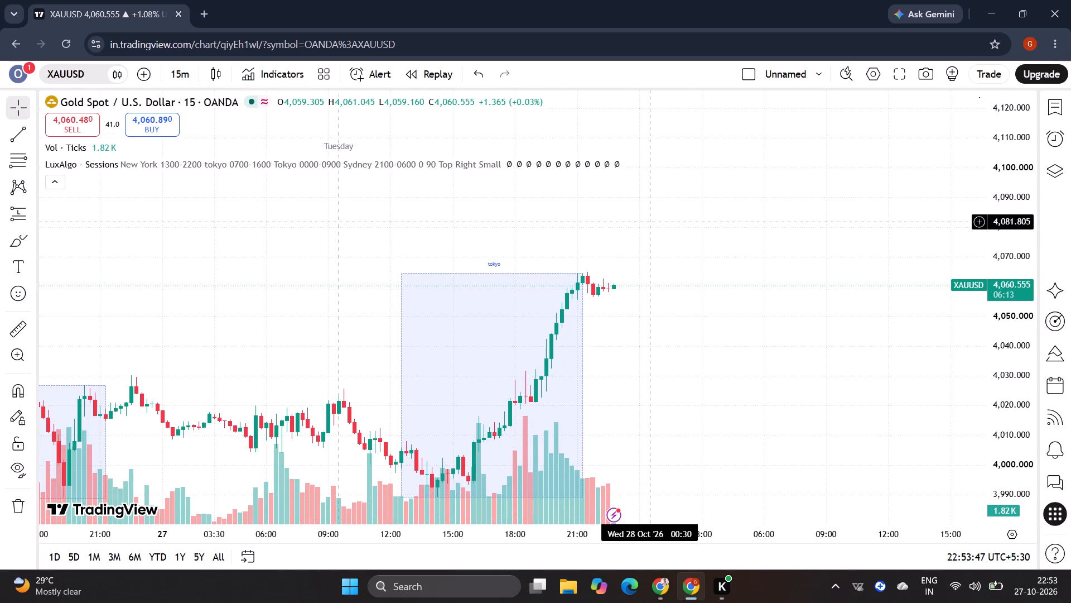
drag(676, 351, 687, 298)
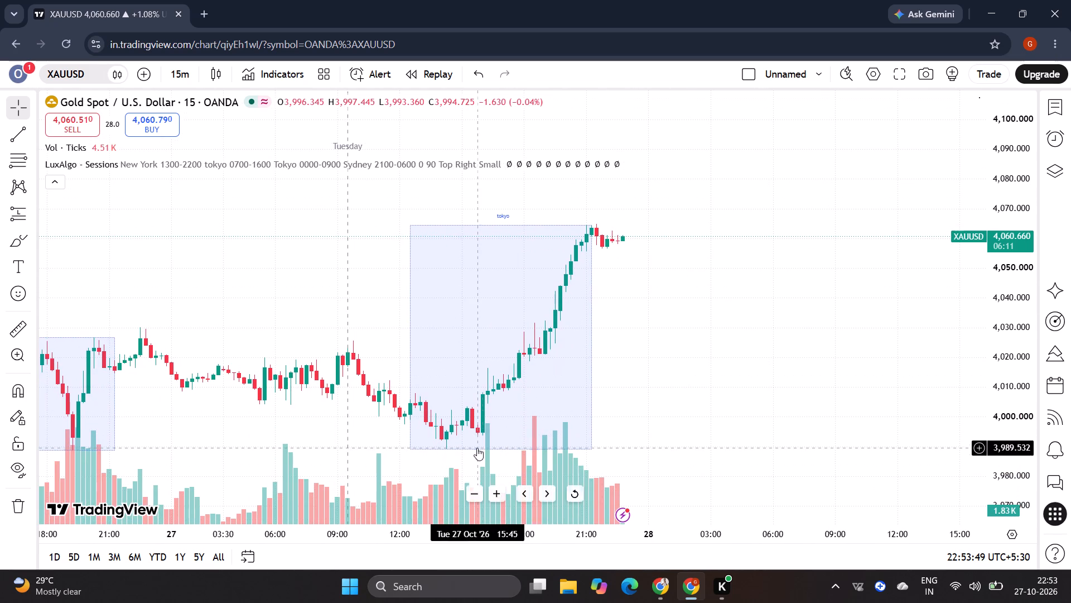
Add the LuxAlgo - Sessions indicator to the favorites.
click(528, 390)
right_click(528, 390)
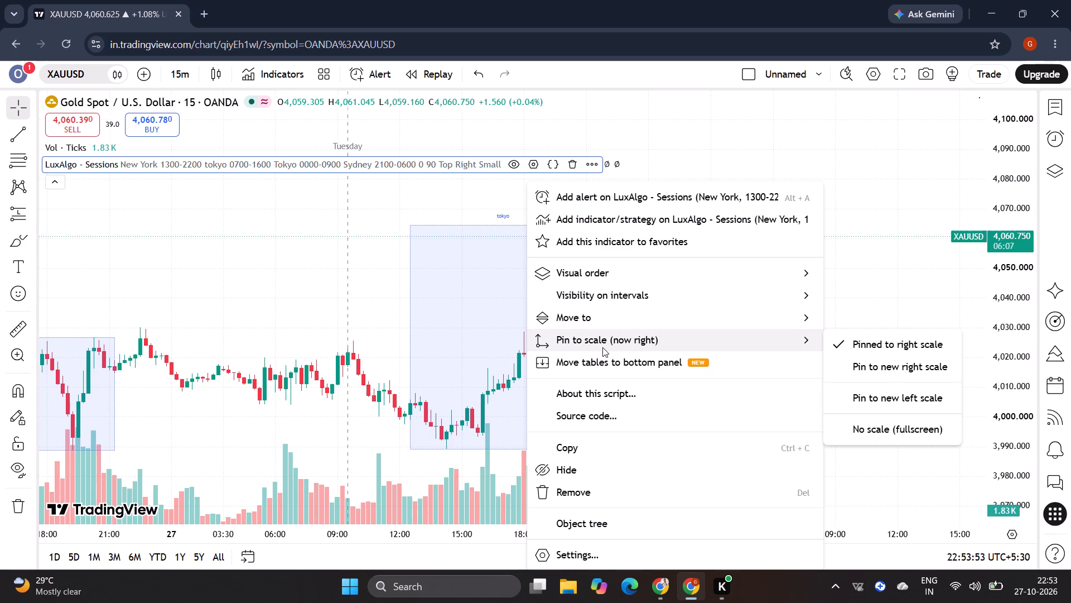
scroll(602, 347, down, 1)
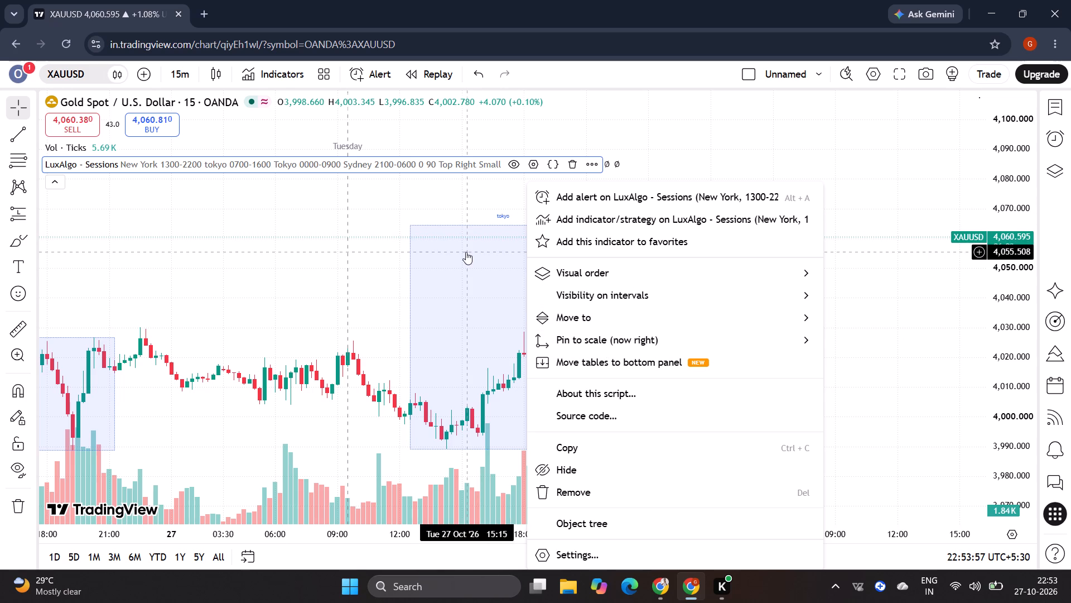
click(559, 240)
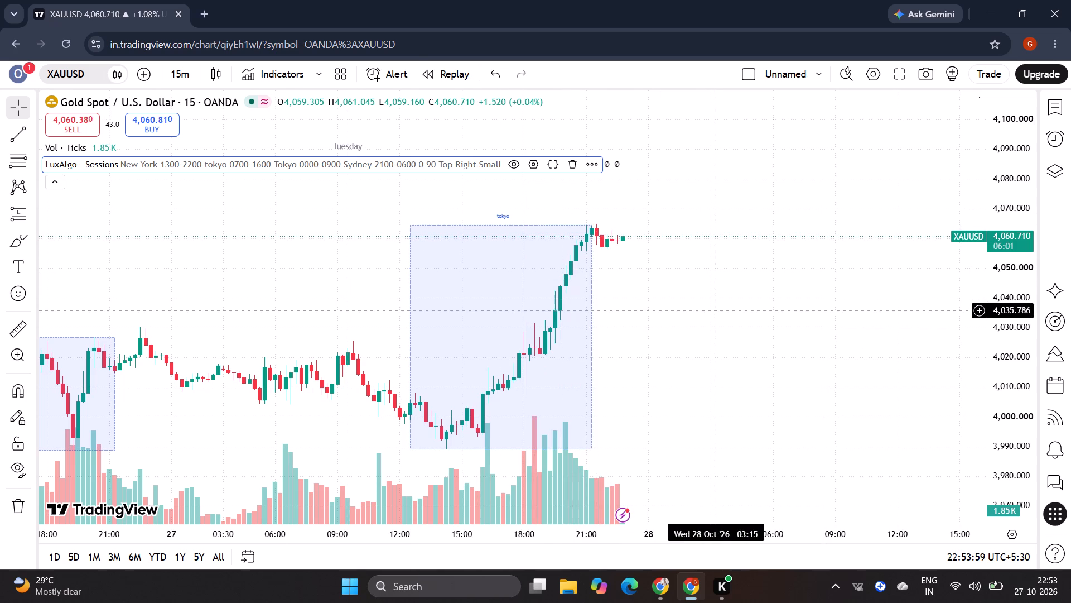
click(716, 310)
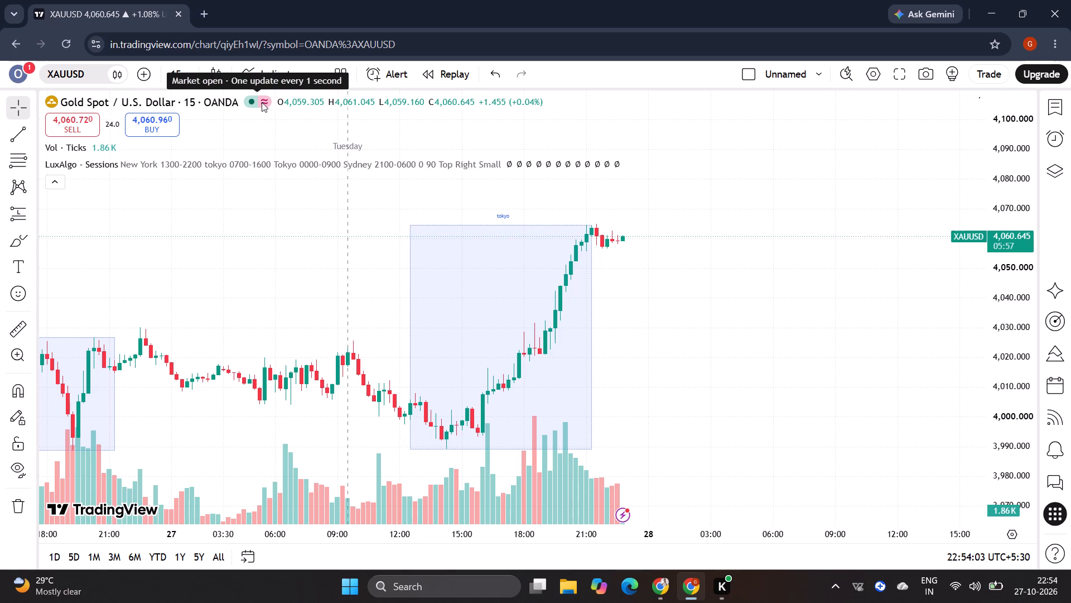
Check the market status and data update details for the XAUUSD symbol.
click(262, 102)
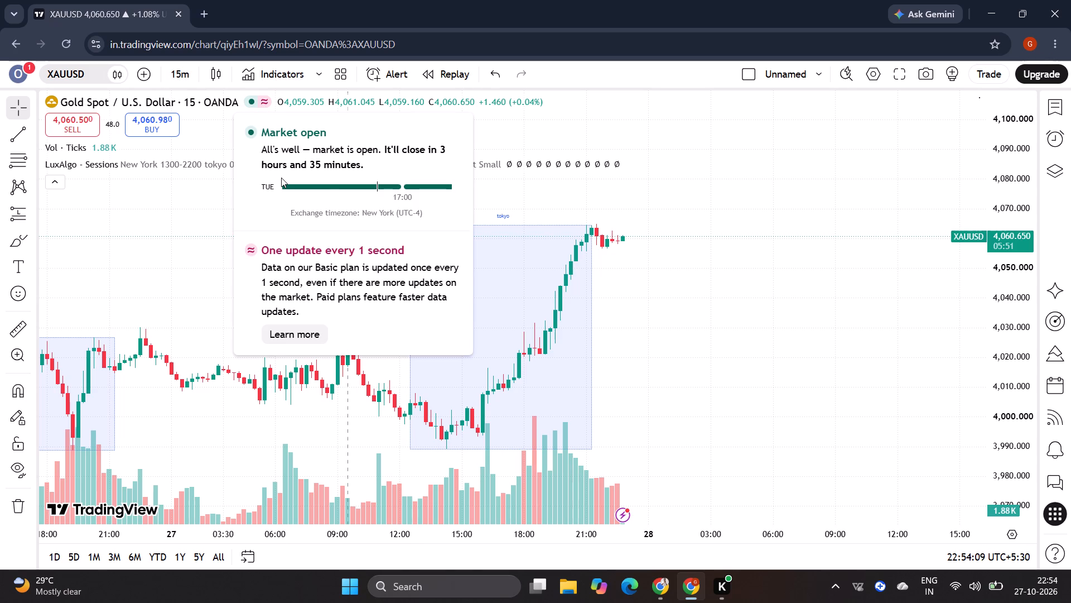
scroll(340, 223, down, 1)
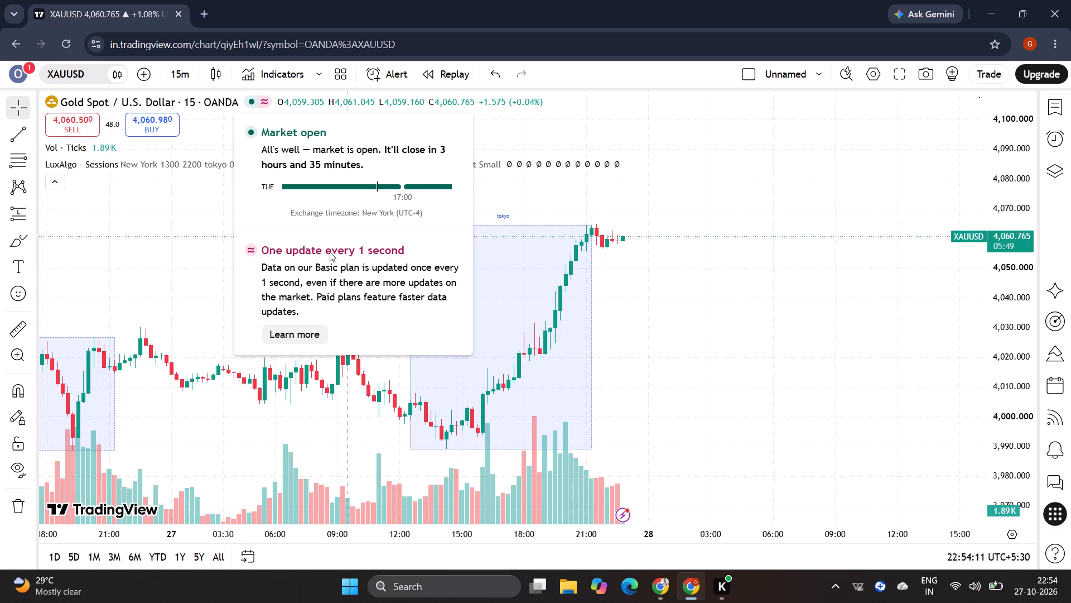
scroll(330, 261, down, 1)
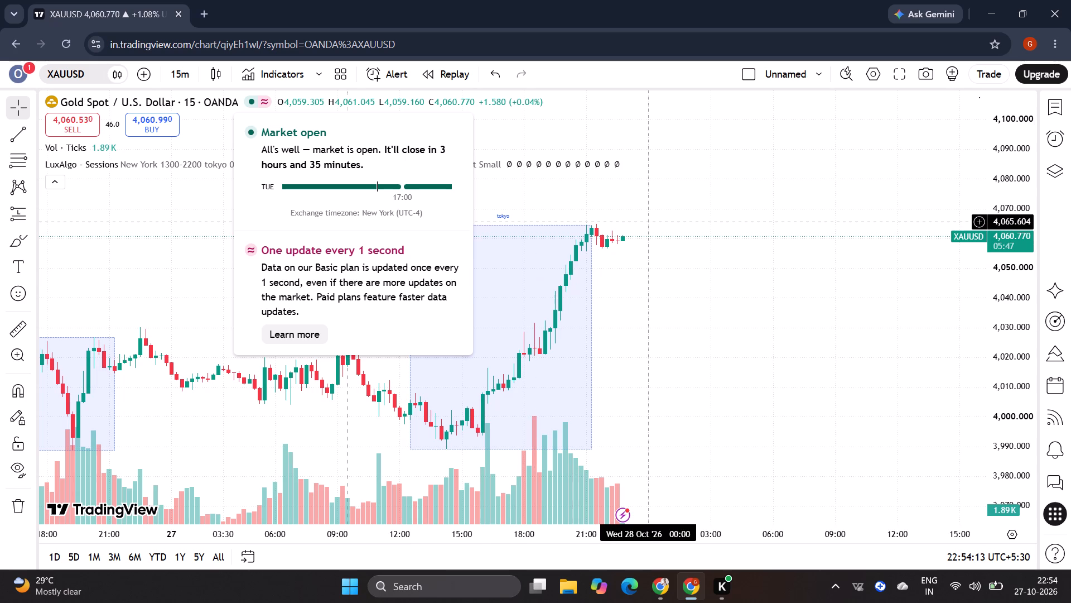
click(649, 222)
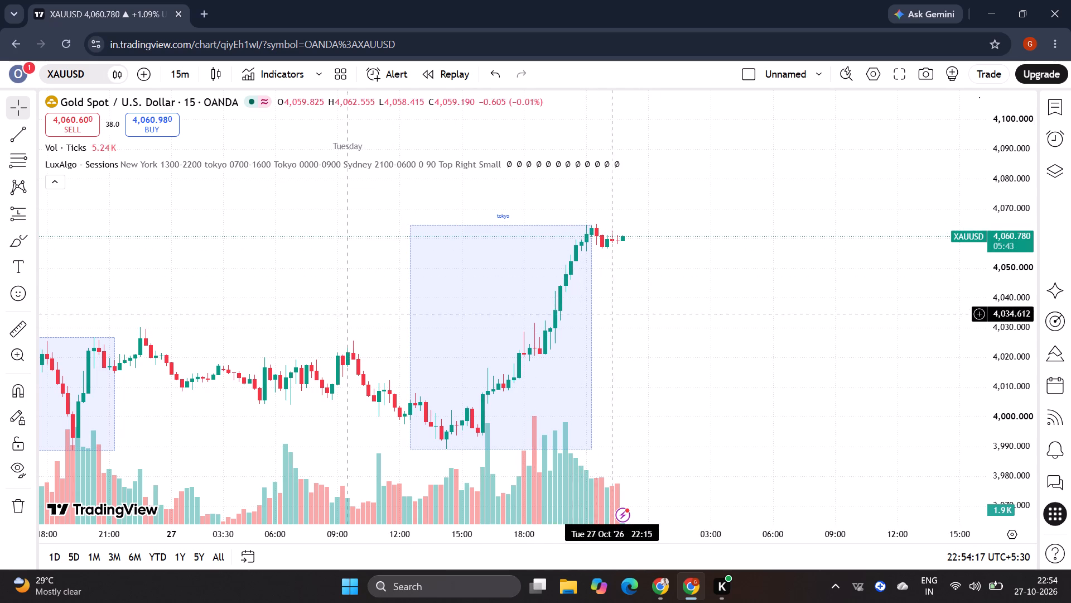
Draw a short position just after the latest candle with its entry at about 4,063.73 and stop at about 4,071.71.
click(30, 217)
click(76, 226)
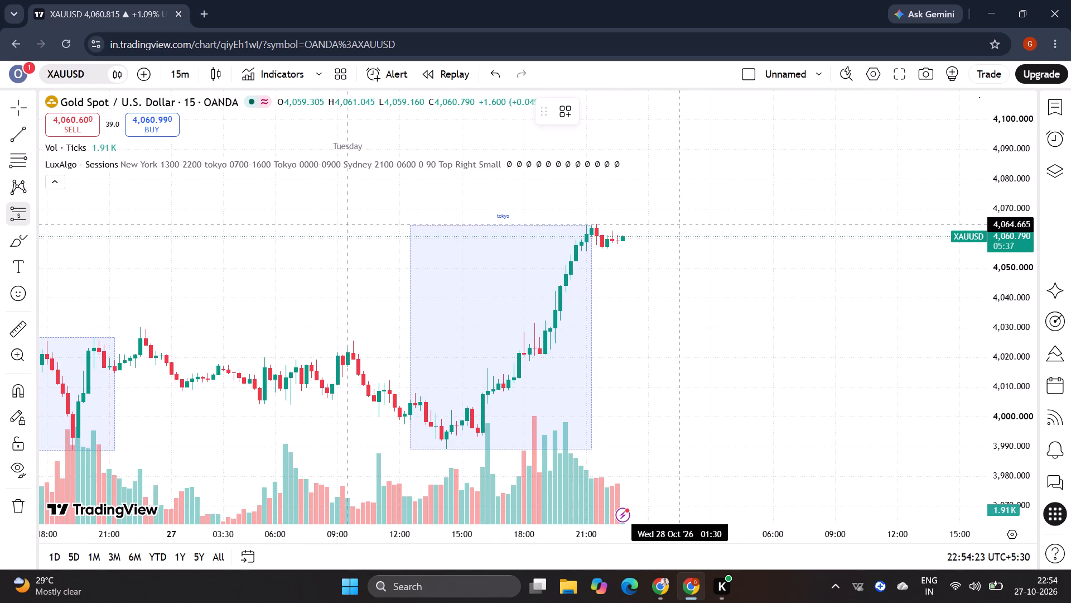
click(645, 224)
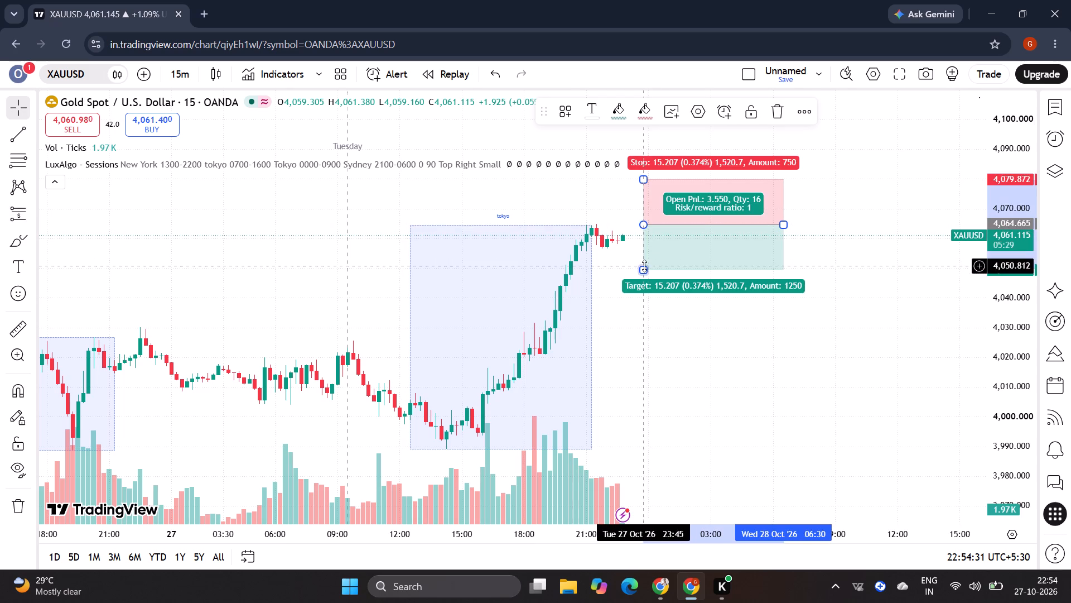
drag(644, 179, 649, 200)
drag(672, 224, 672, 226)
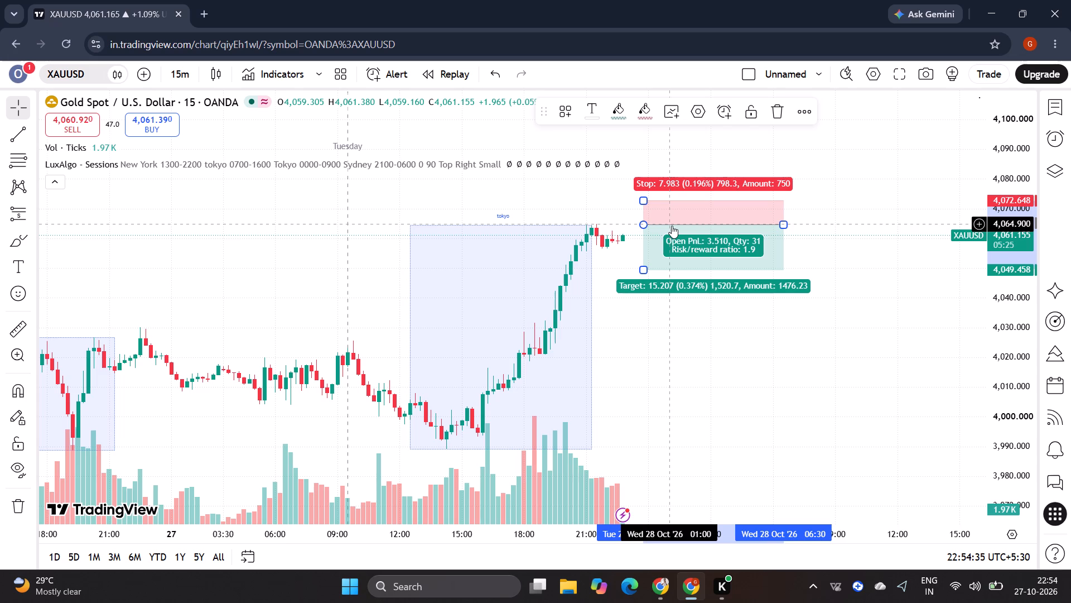
drag(672, 226, 670, 227)
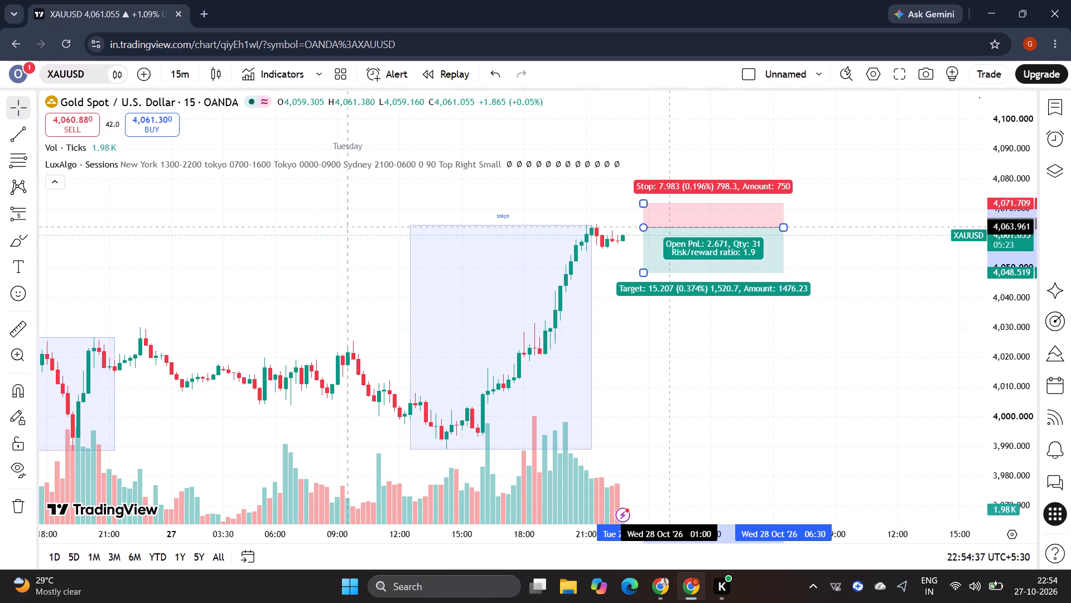
drag(670, 227, 665, 227)
Extend the short position's profit target down to about 4,032.97.
drag(655, 320, 643, 270)
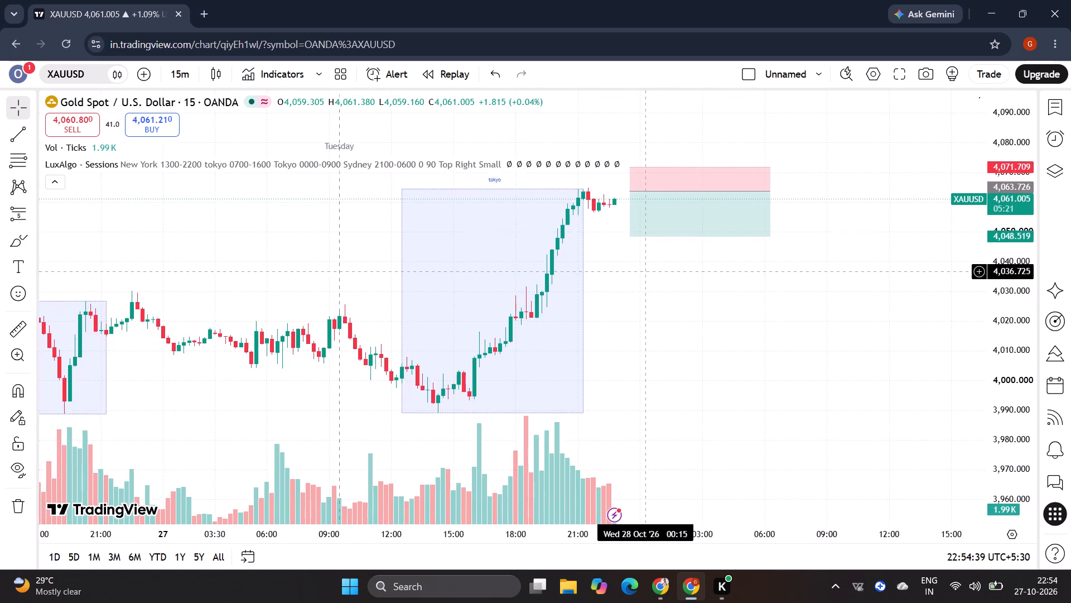
drag(643, 270, 661, 299)
drag(647, 265, 651, 288)
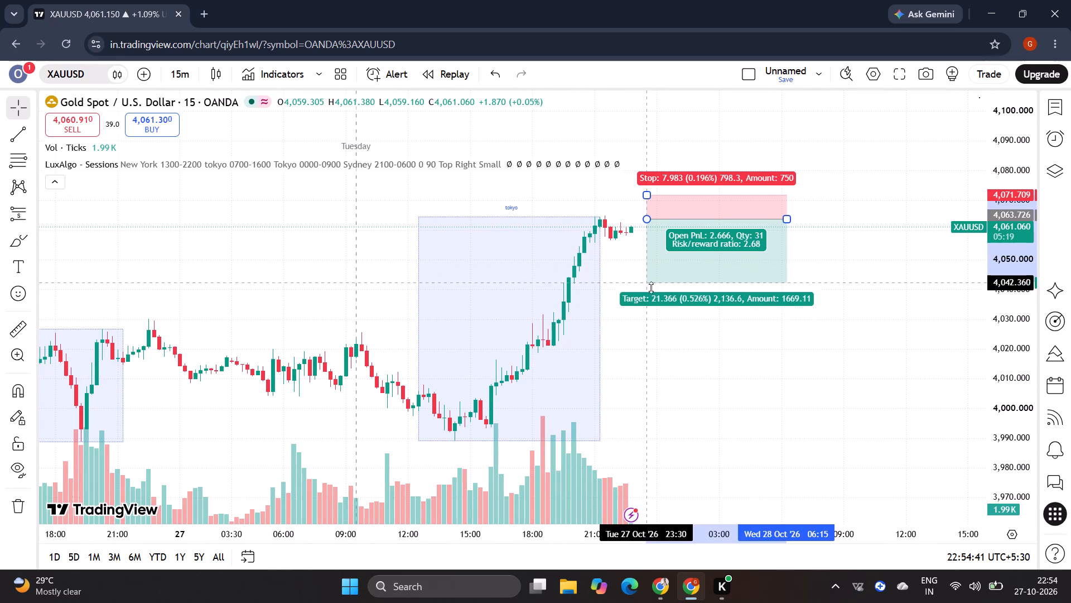
drag(651, 288, 652, 310)
click(812, 365)
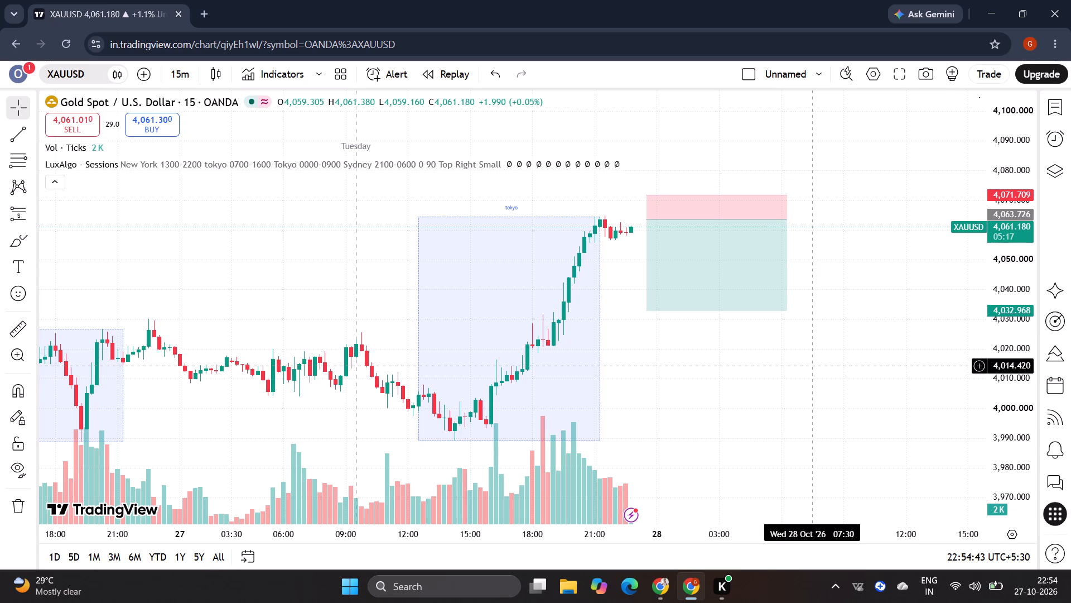
Switch to the Investabl trade page in the other Chrome window.
key(alt+Tab)
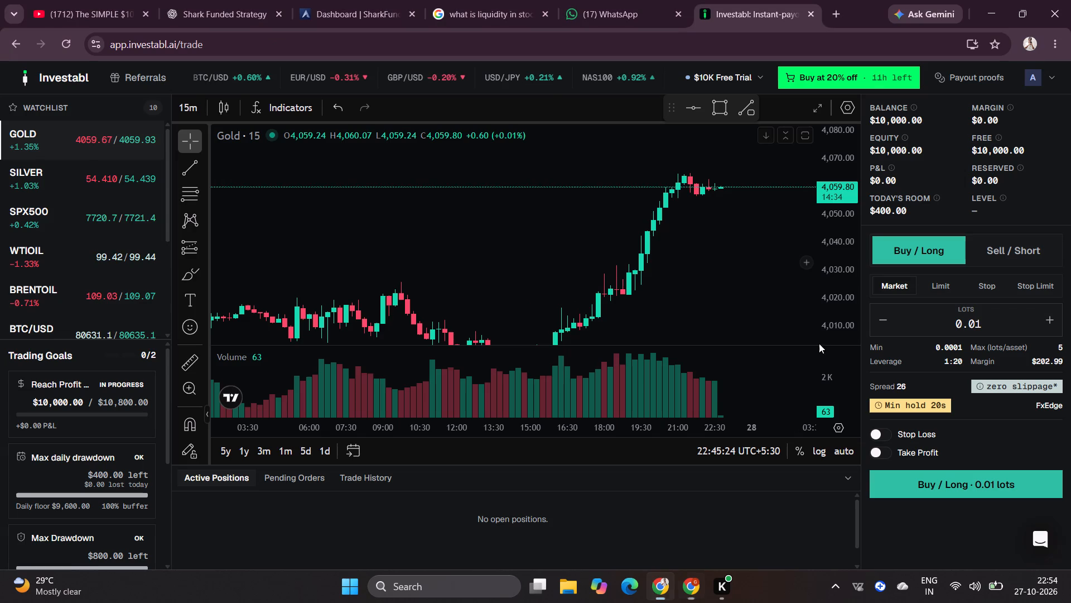
Maximize the price pane of the 15-minute Gold chart so it takes over the Volume pane's space.
scroll(725, 286, left, 1)
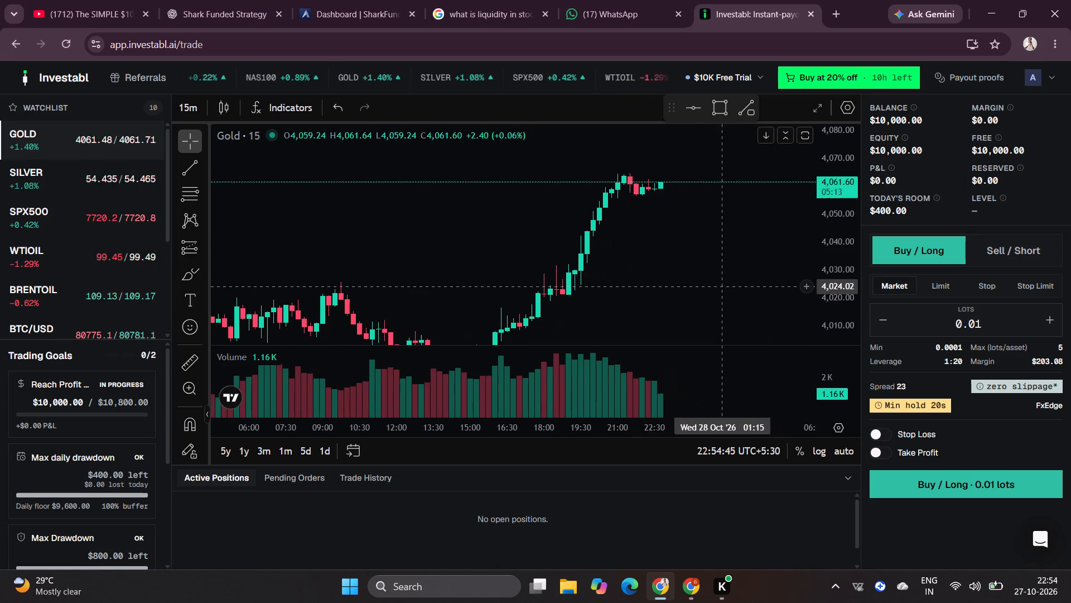
drag(725, 286, 728, 240)
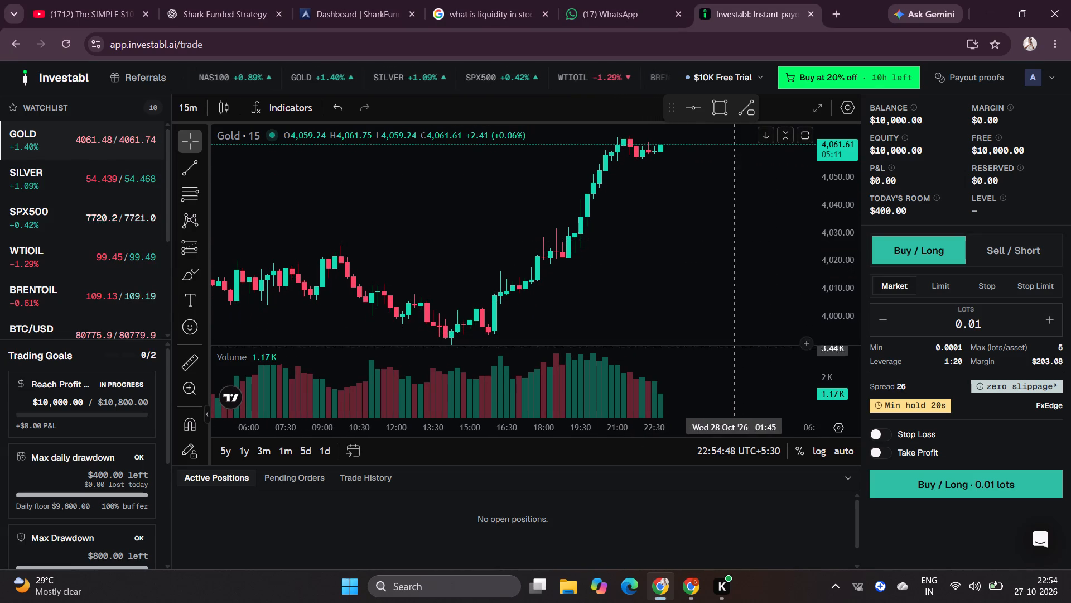
drag(692, 346, 694, 360)
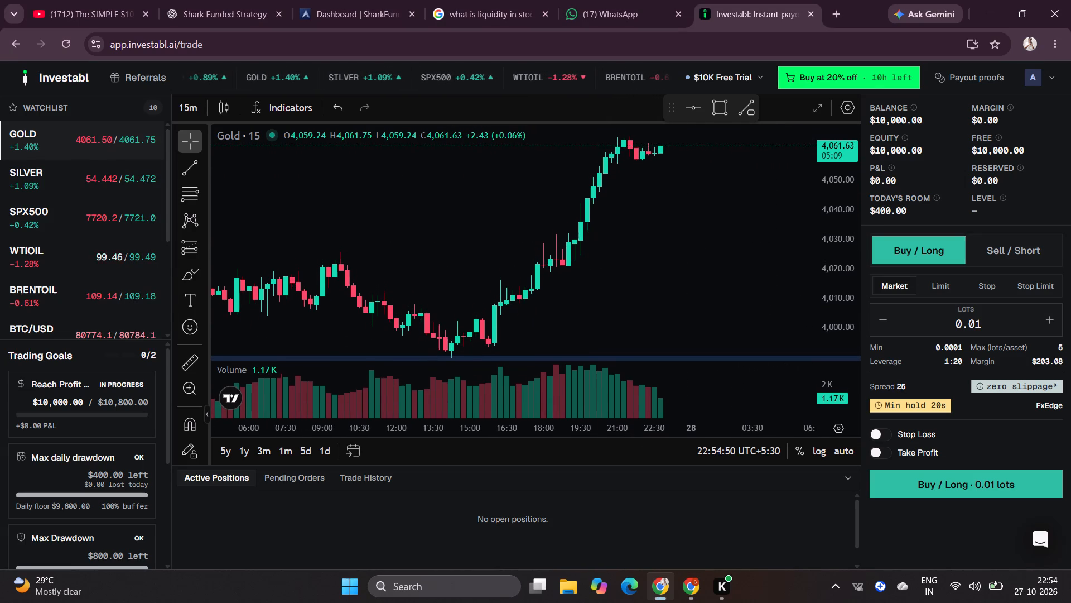
drag(694, 360, 694, 372)
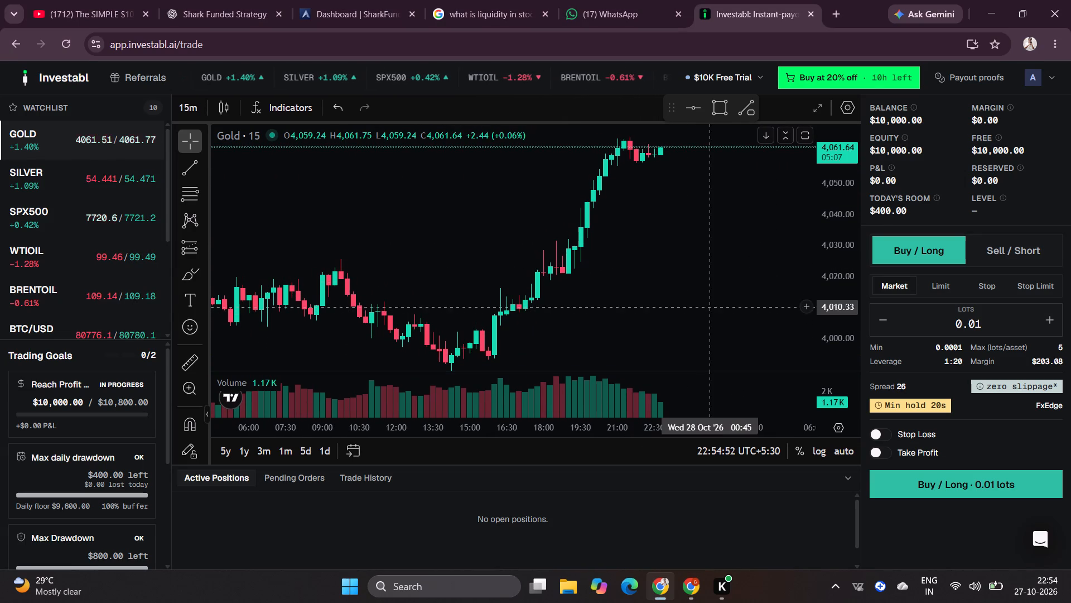
double_click(706, 252)
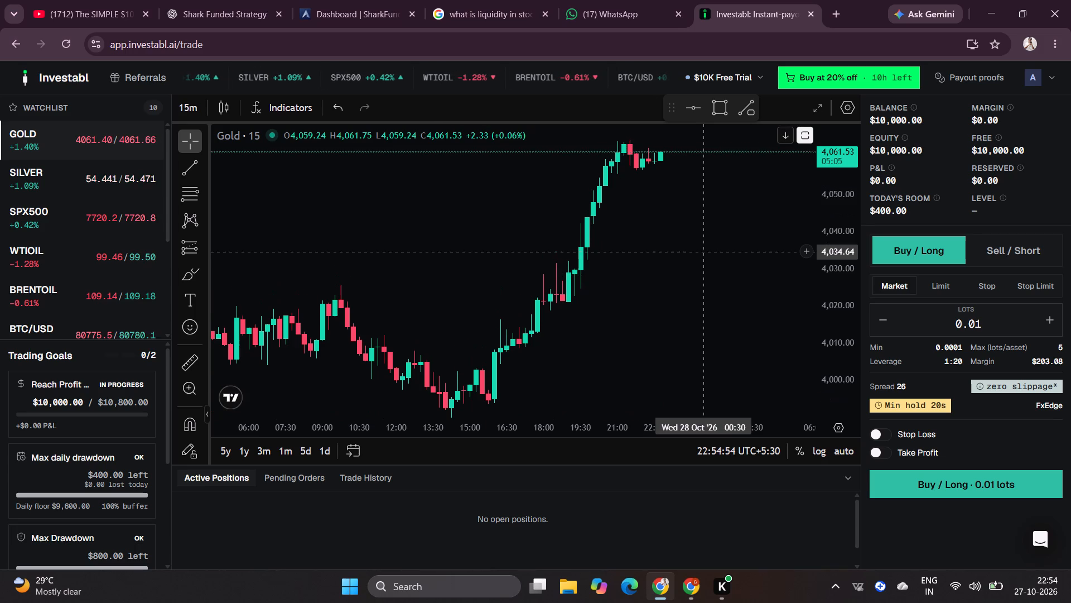
drag(706, 252, 703, 262)
scroll(698, 241, up, 1)
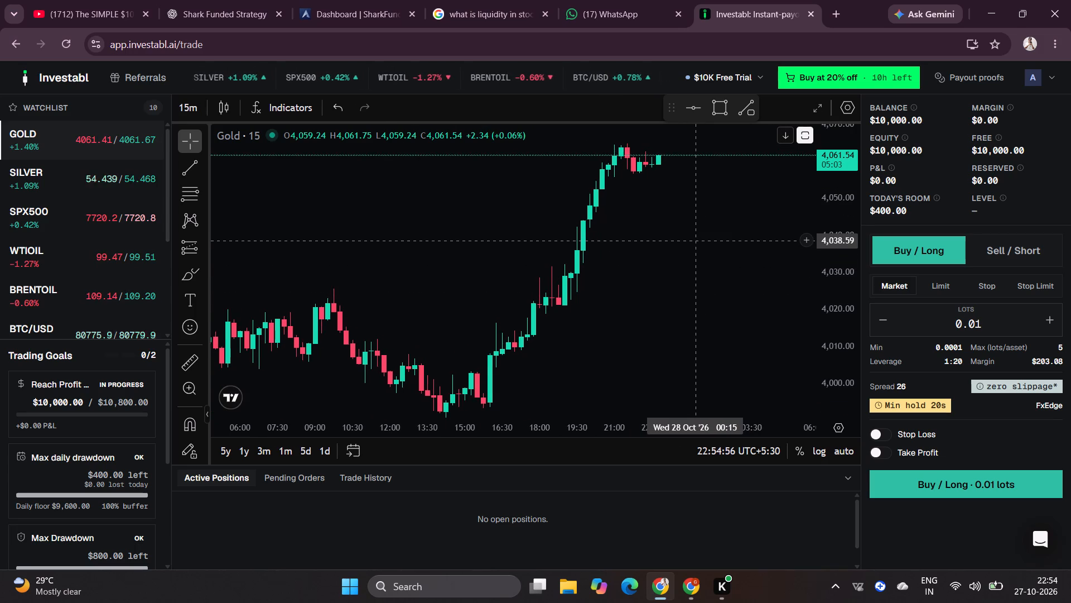
scroll(698, 241, up, 1)
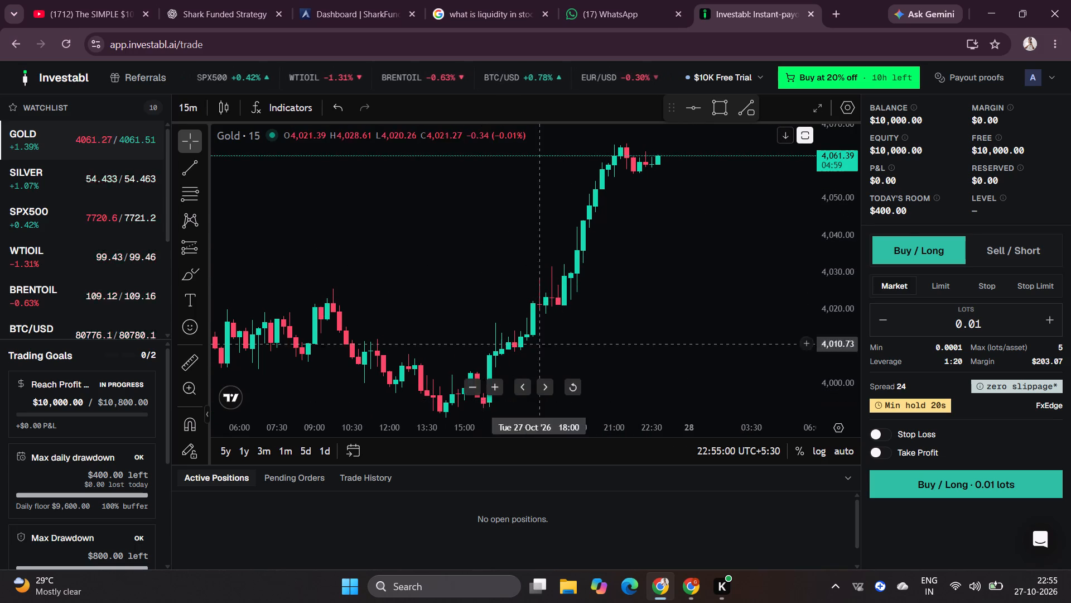
Check the short position drawn on the TradingView XAUUSD chart and return to the Investabl trade page.
key(alt+Tab)
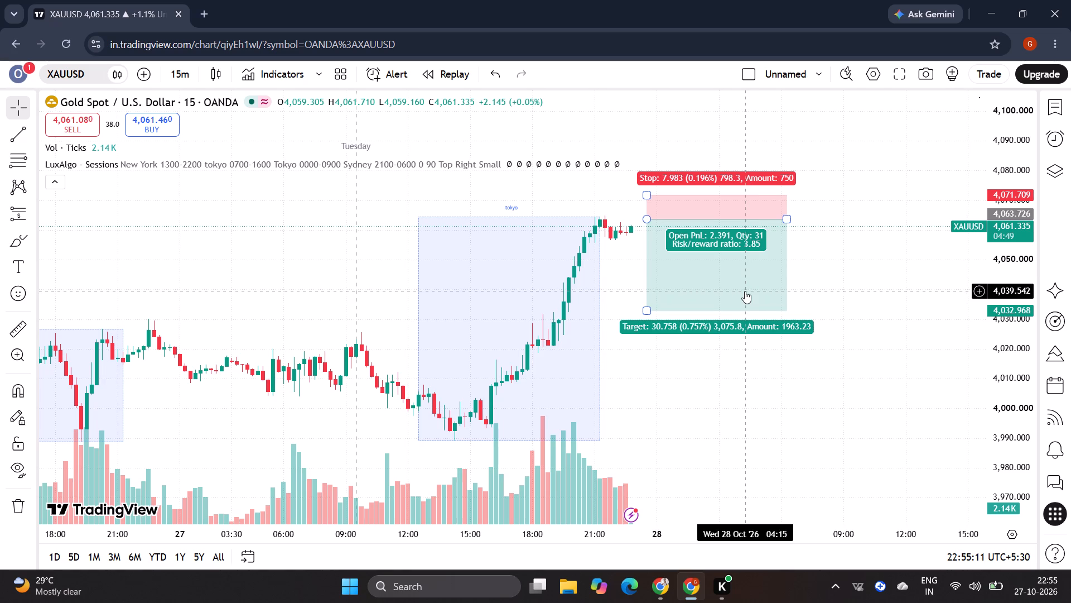
key(alt+Tab)
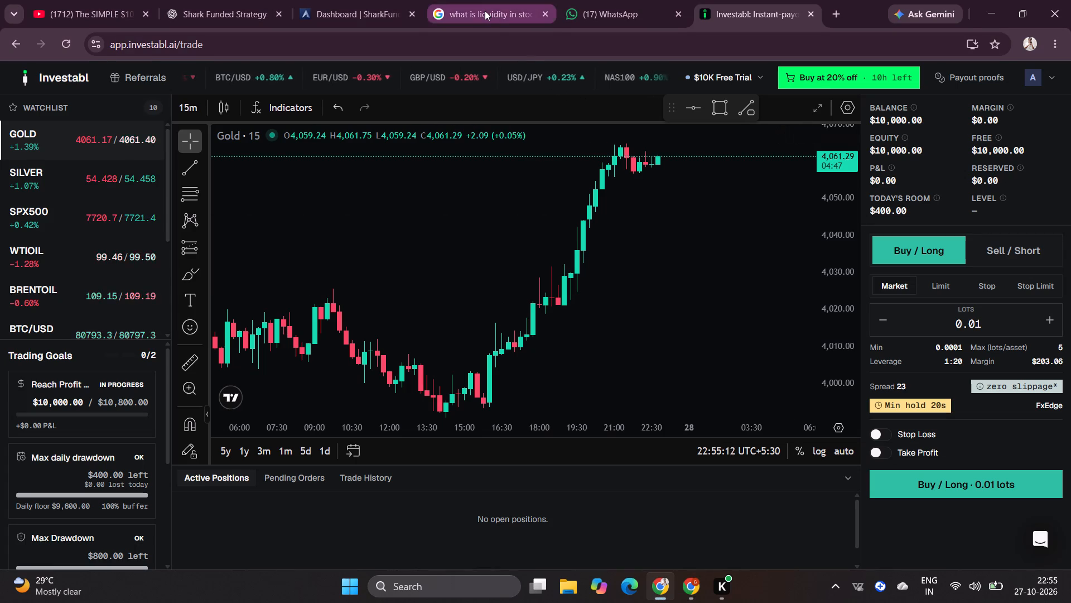
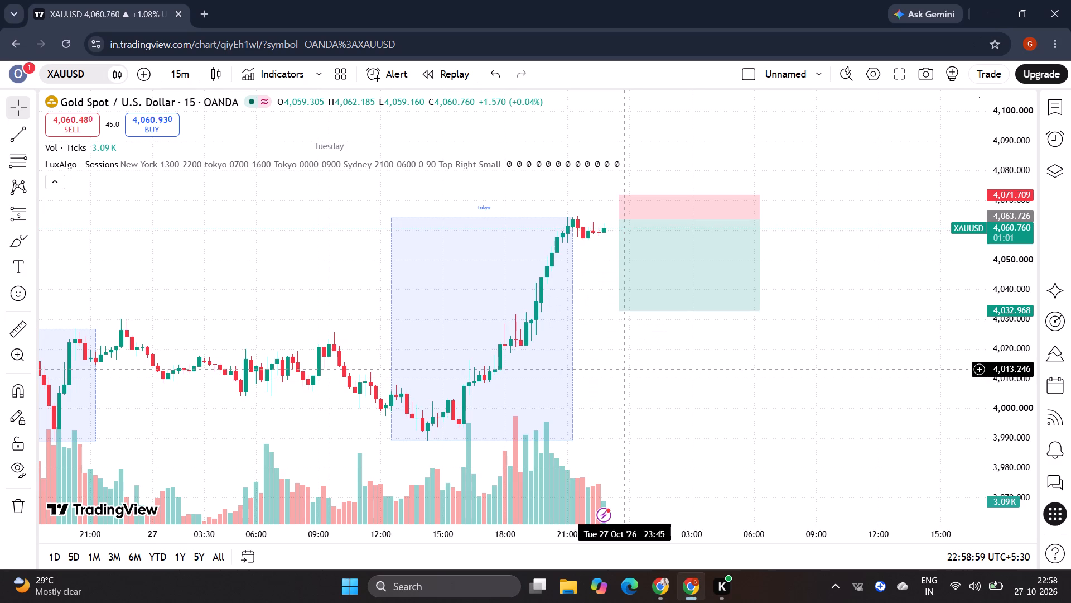
Examine the earlier tokyo session ranges and price action back to Thursday 22 October, returning to the latest candles and short position.
click(731, 385)
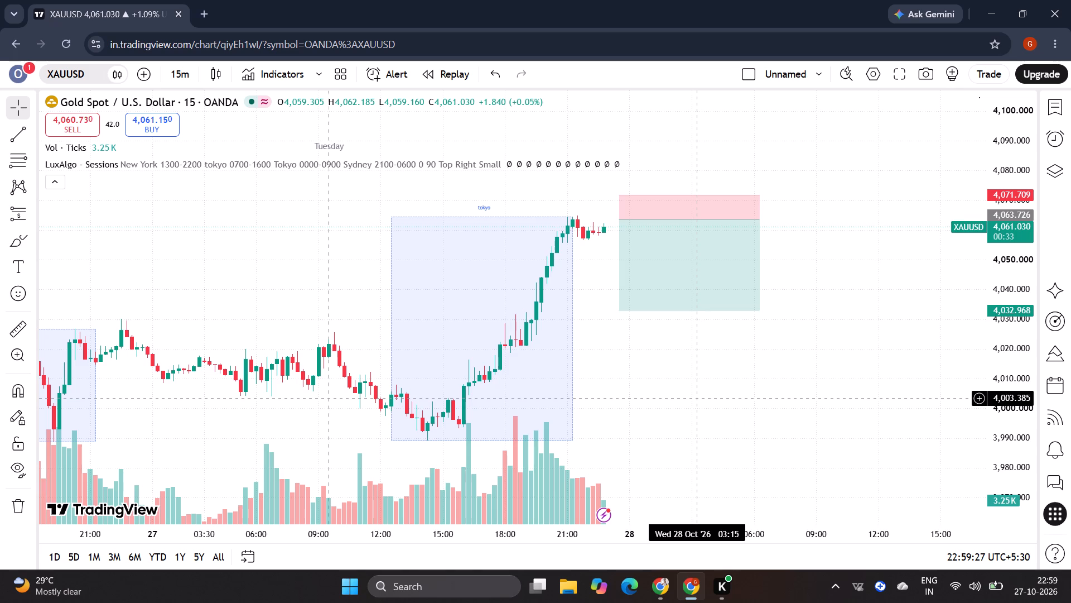
scroll(694, 398, right, 6)
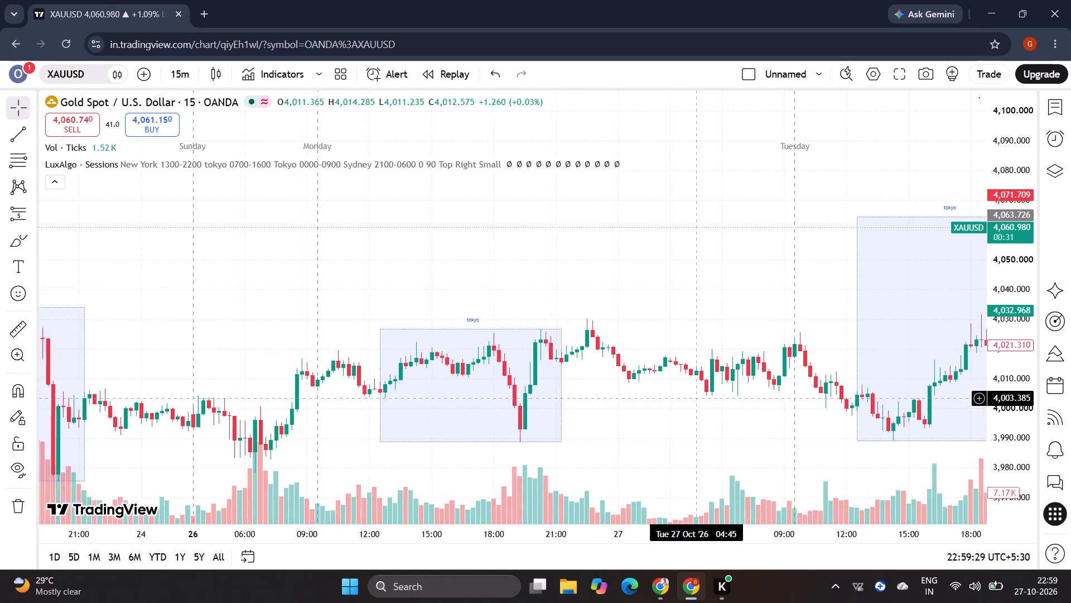
scroll(694, 398, right, 1)
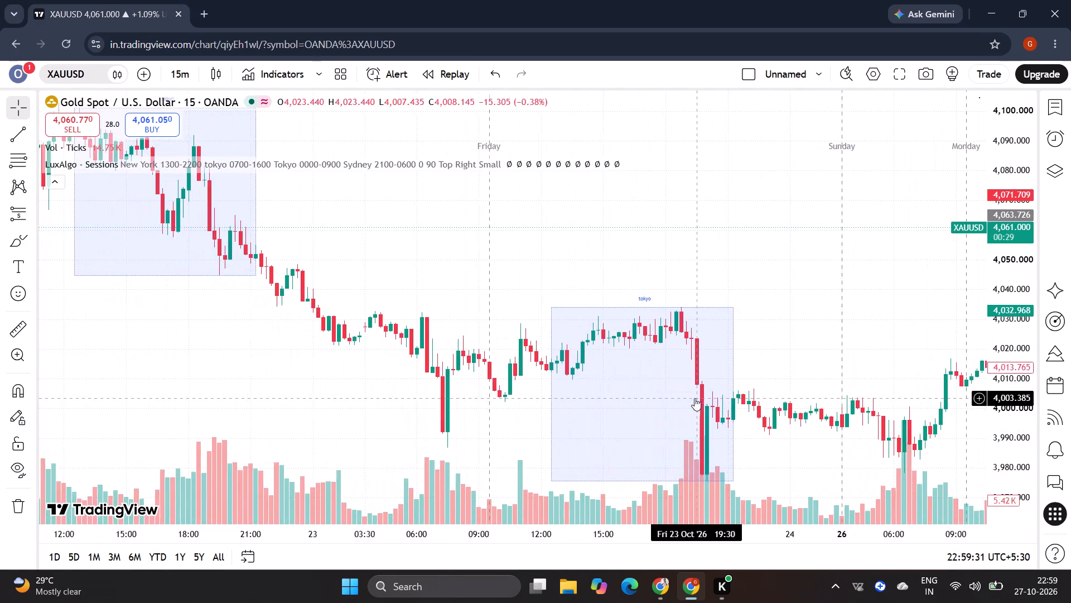
scroll(694, 398, right, 1)
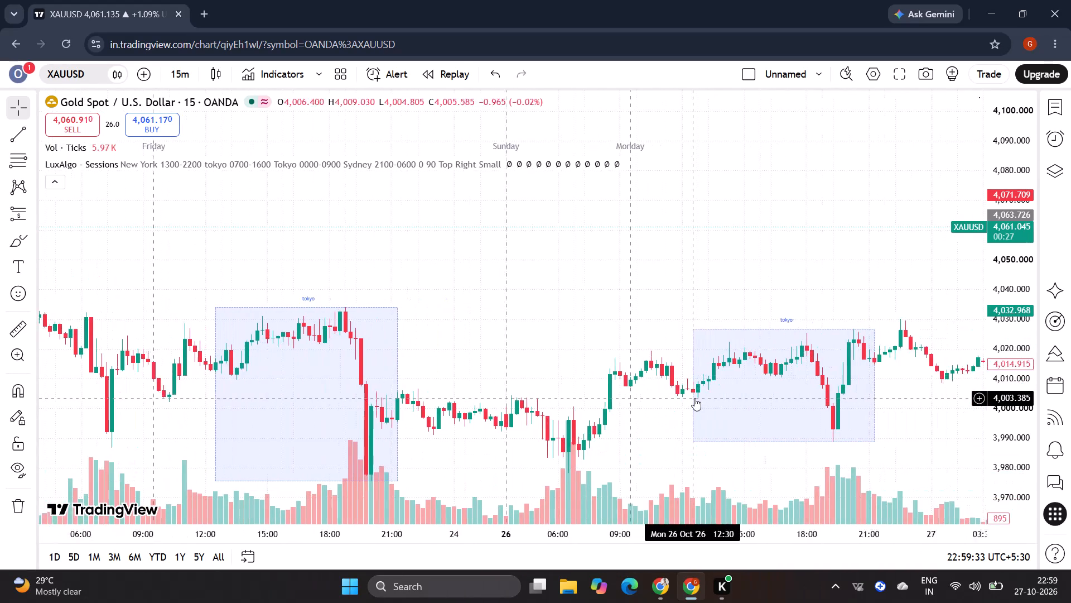
scroll(694, 398, right, 1)
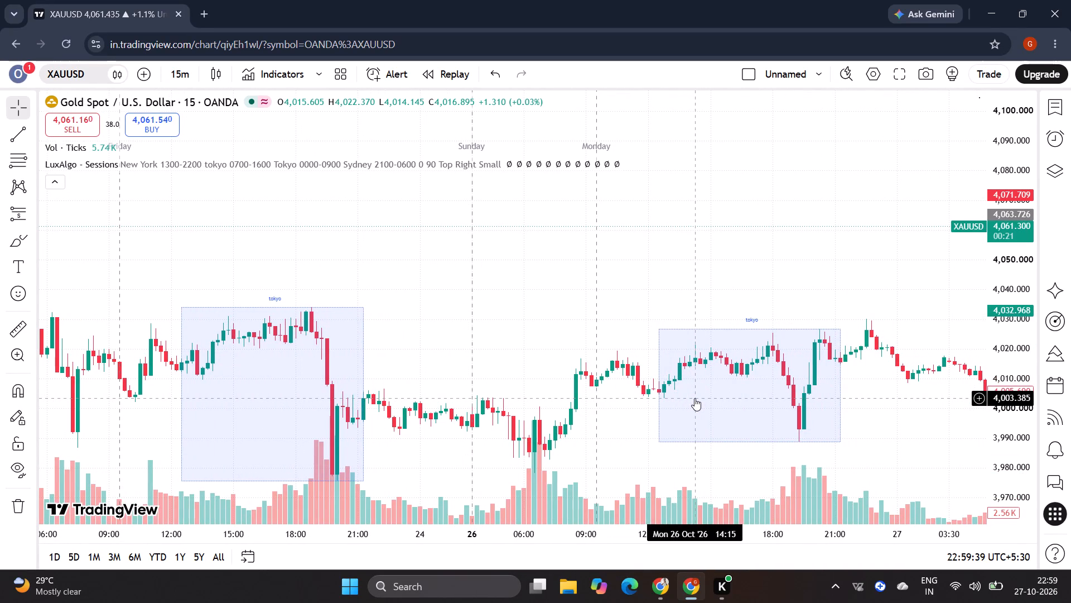
scroll(694, 398, left, 3)
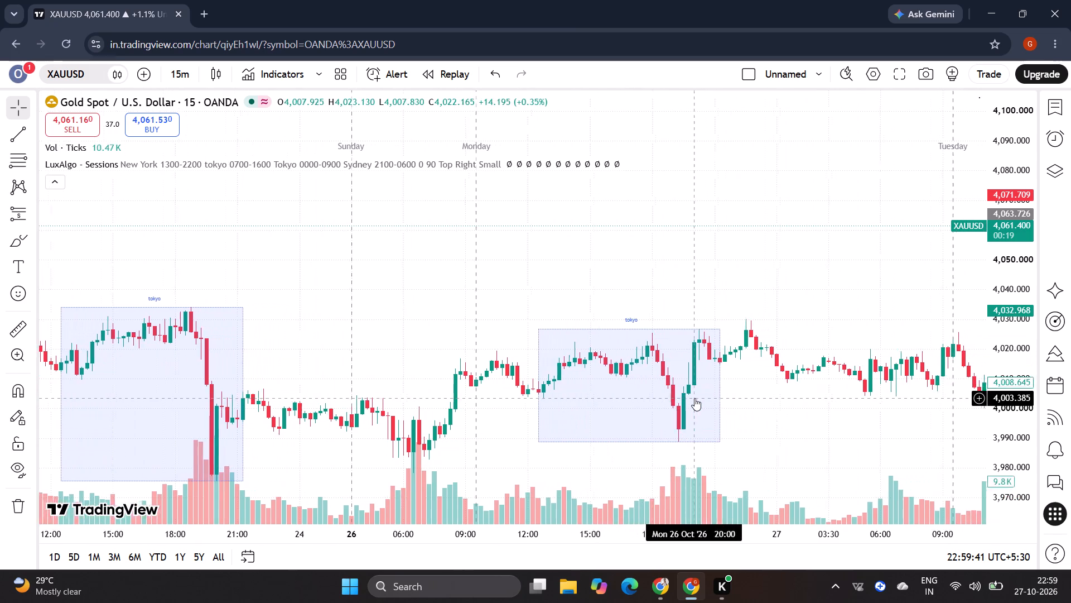
scroll(694, 398, left, 2)
scroll(694, 398, right, 1)
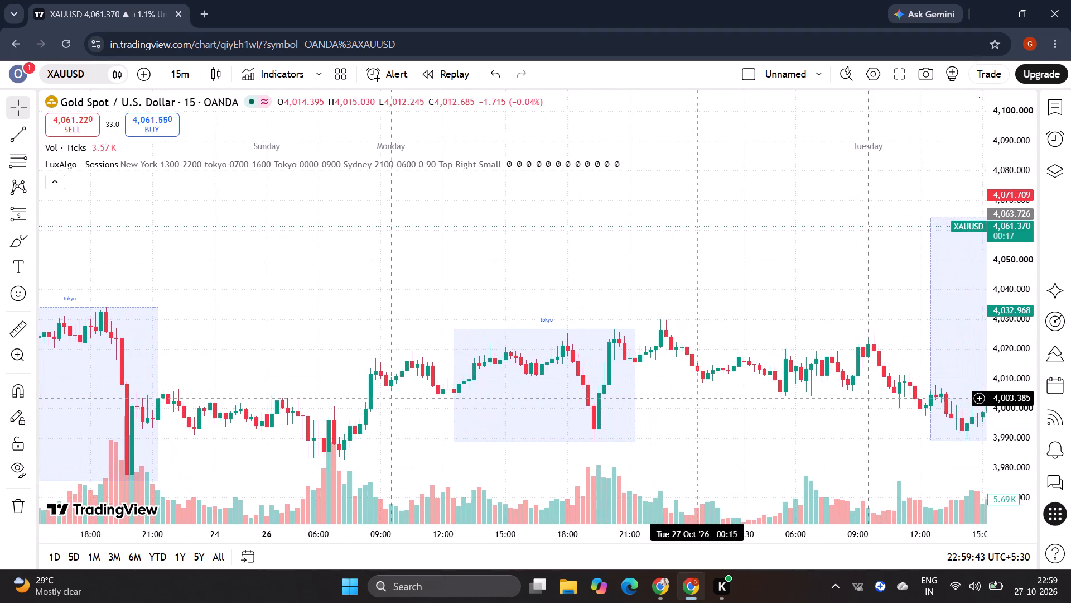
scroll(694, 398, right, 6)
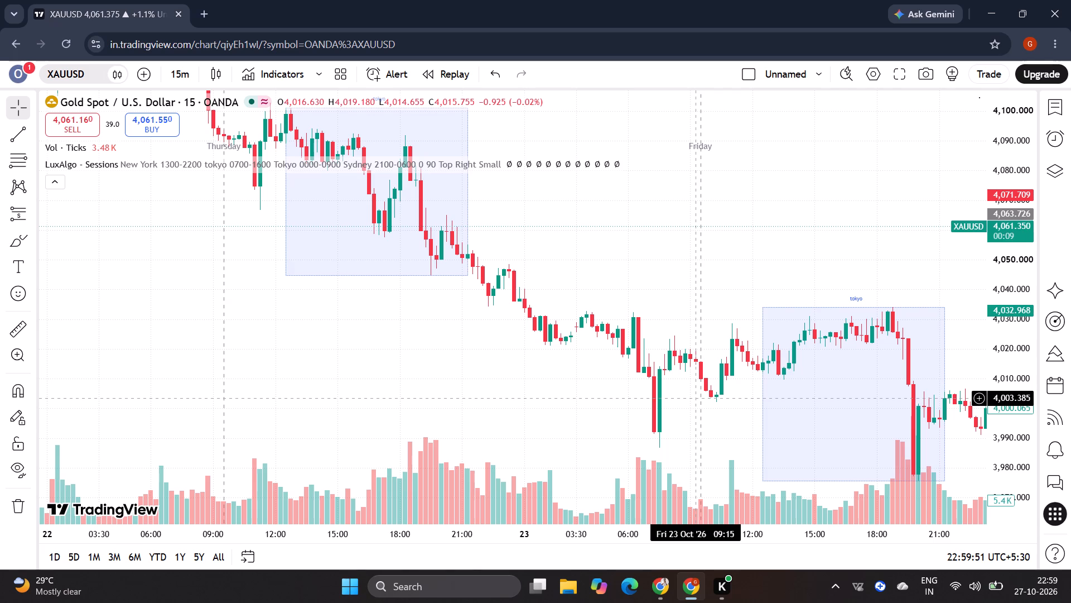
scroll(694, 398, left, 6)
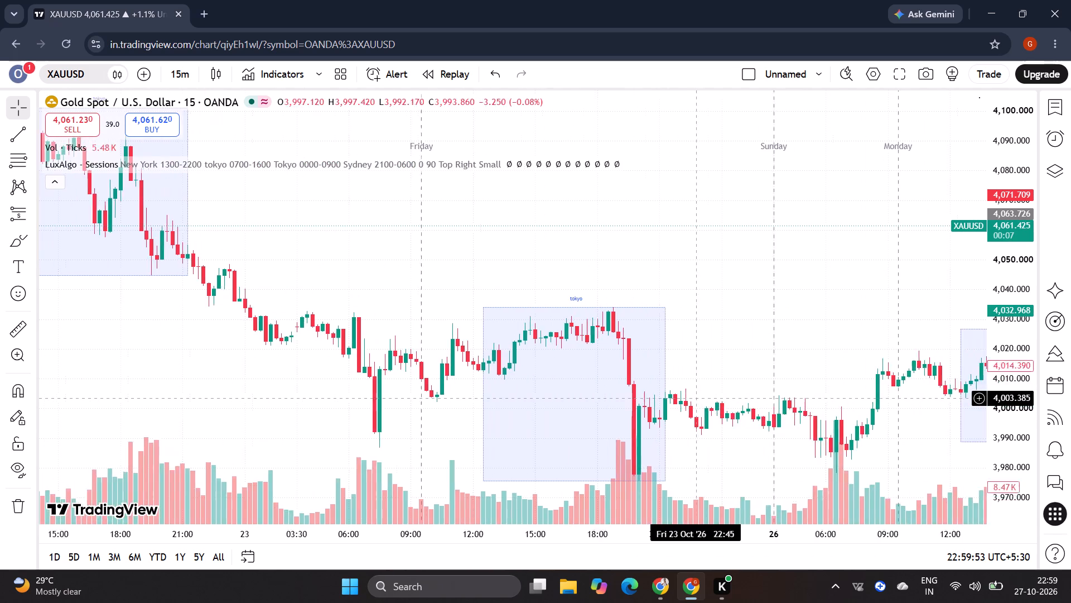
scroll(694, 398, left, 6)
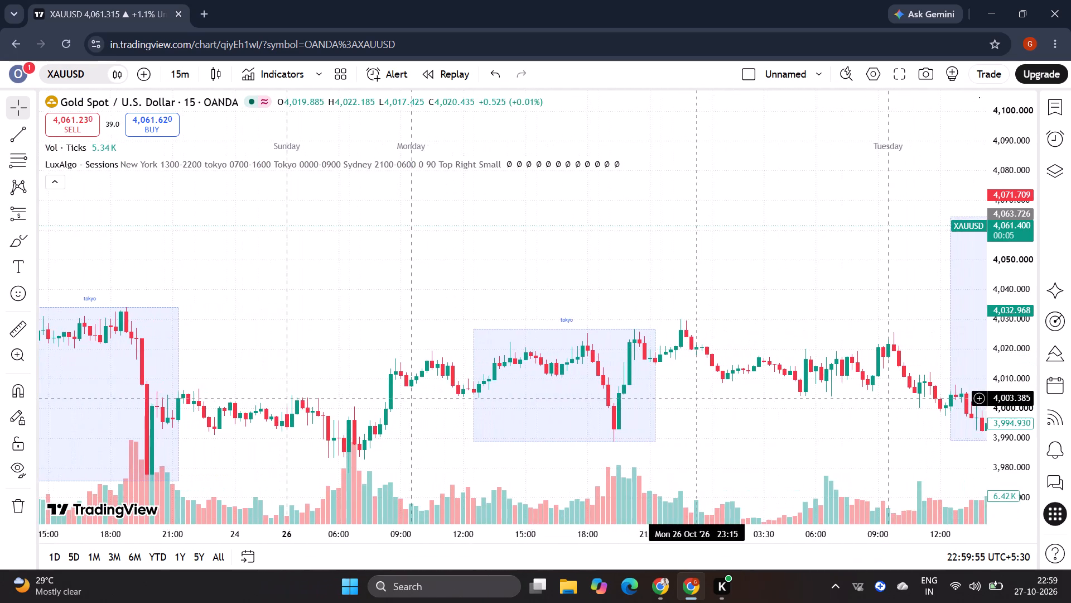
scroll(694, 398, left, 4)
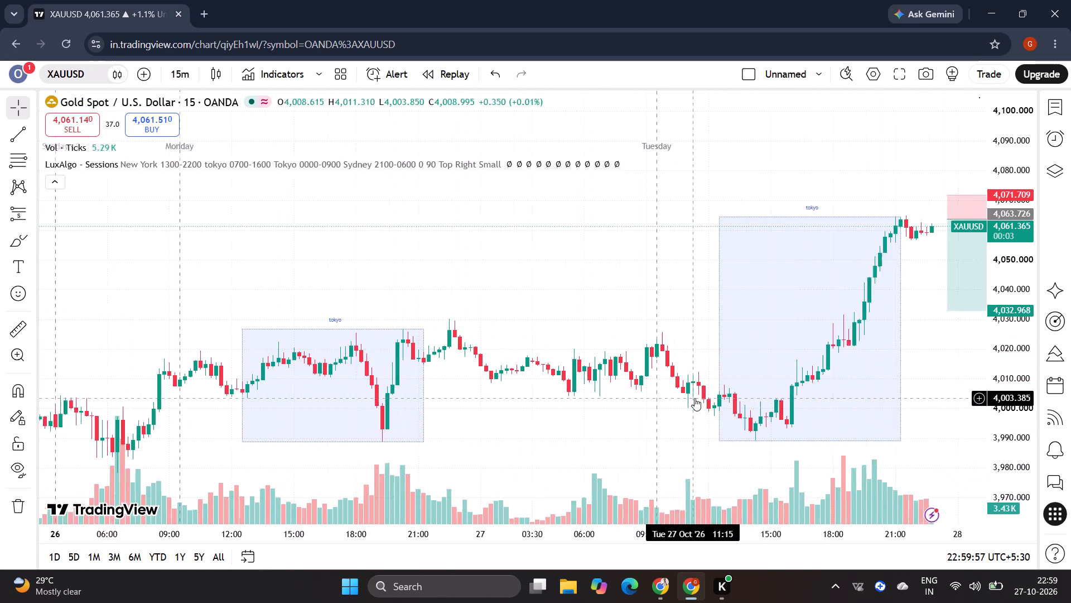
scroll(694, 398, left, 2)
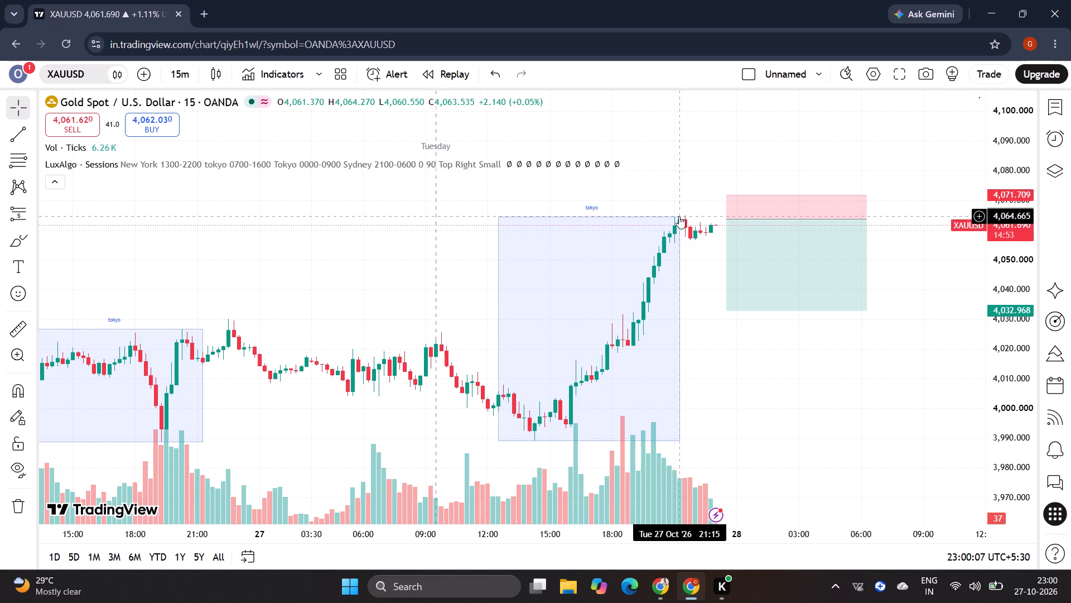
Add the Horizontal line tool to the favourites and draw a horizontal line at about 4,064.67 along the latest tokyo session's high.
click(33, 136)
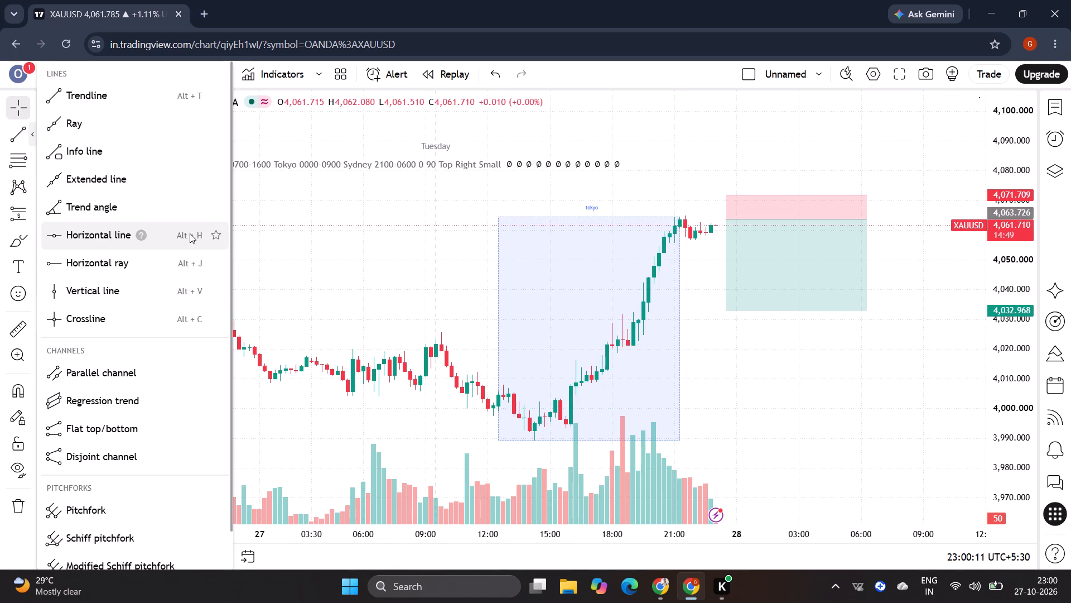
click(210, 237)
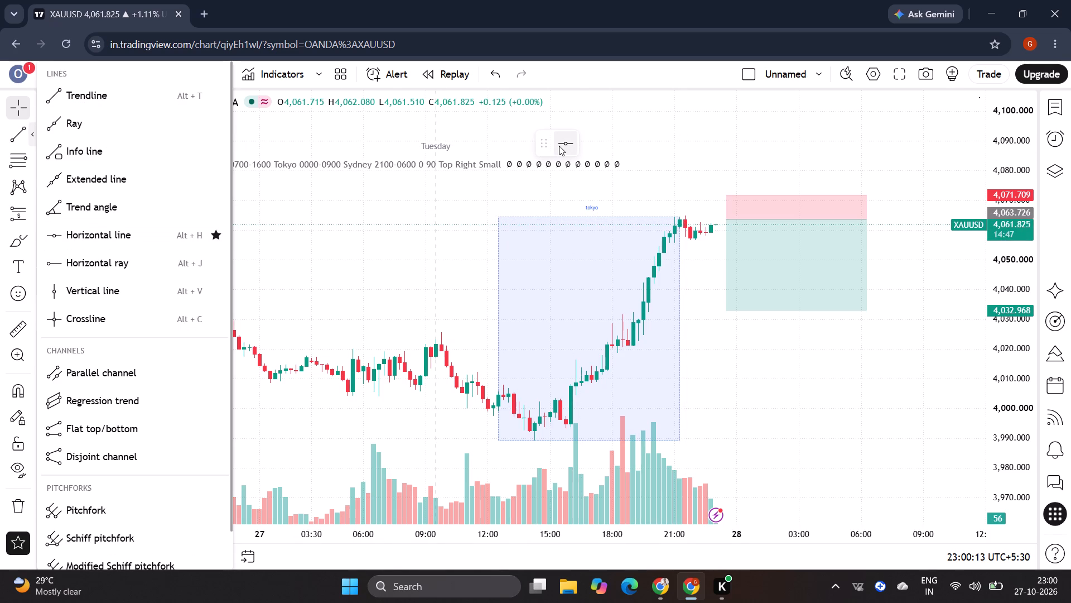
click(559, 146)
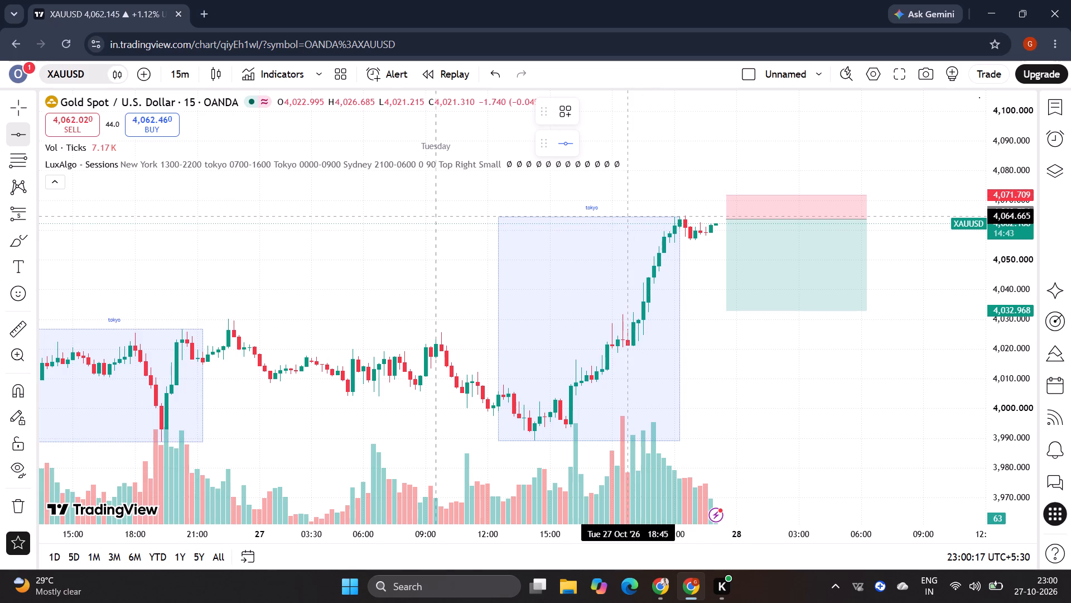
click(628, 216)
click(904, 314)
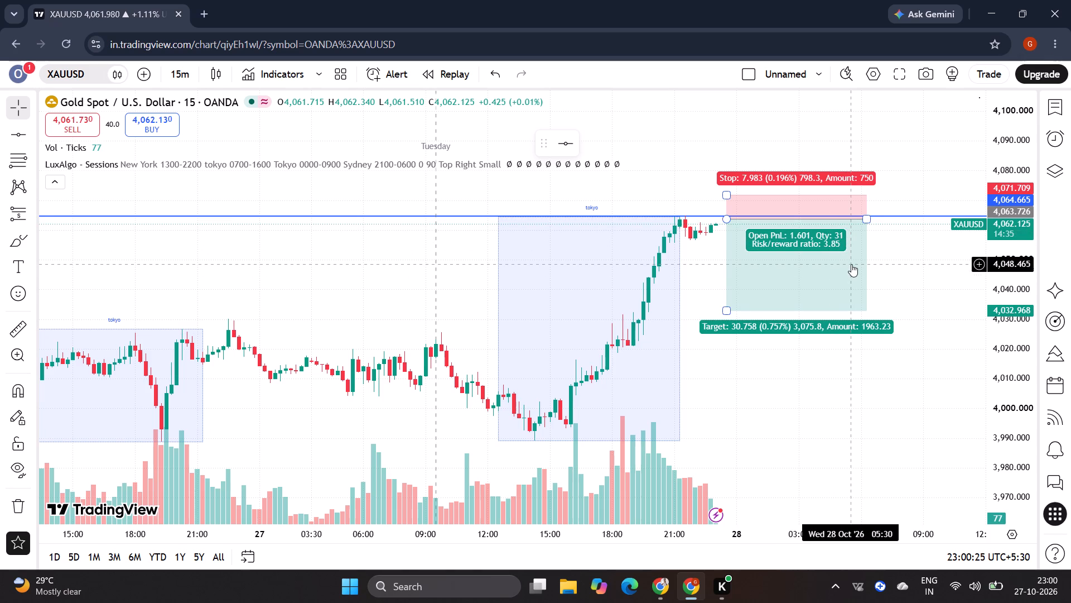
Move the whole short position down so its entry is about 4,061.38, stop about 4,069.36 and target about 4,030.62.
drag(851, 264, 849, 271)
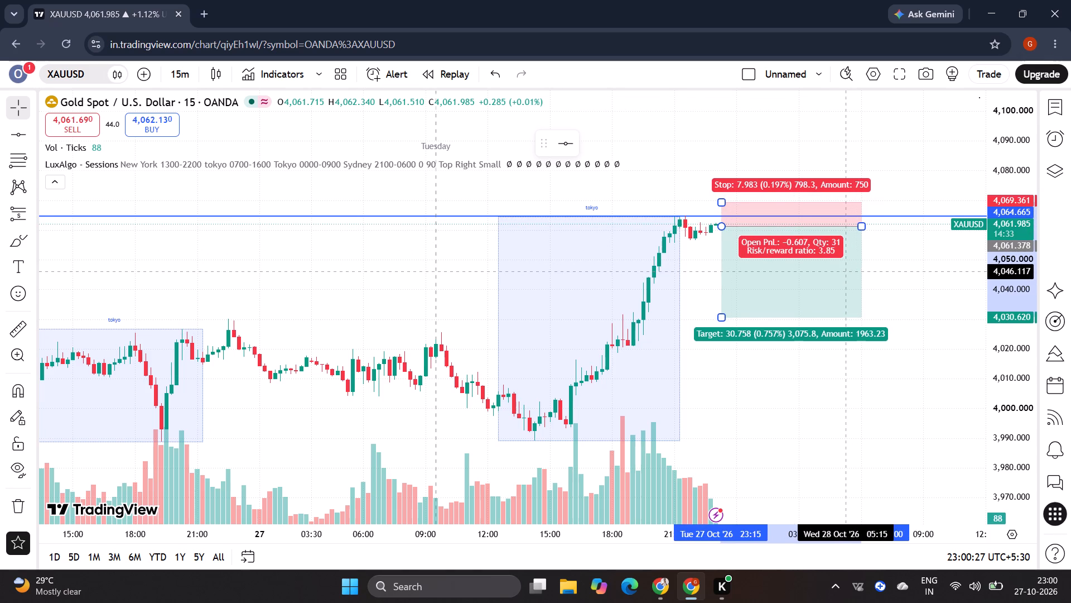
drag(849, 271, 851, 271)
click(874, 384)
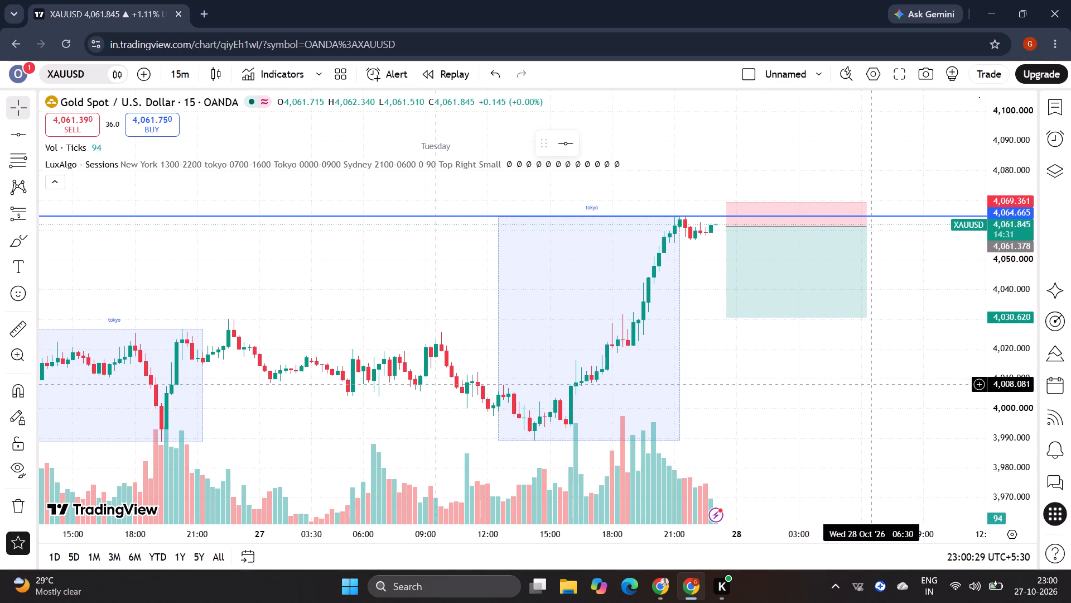
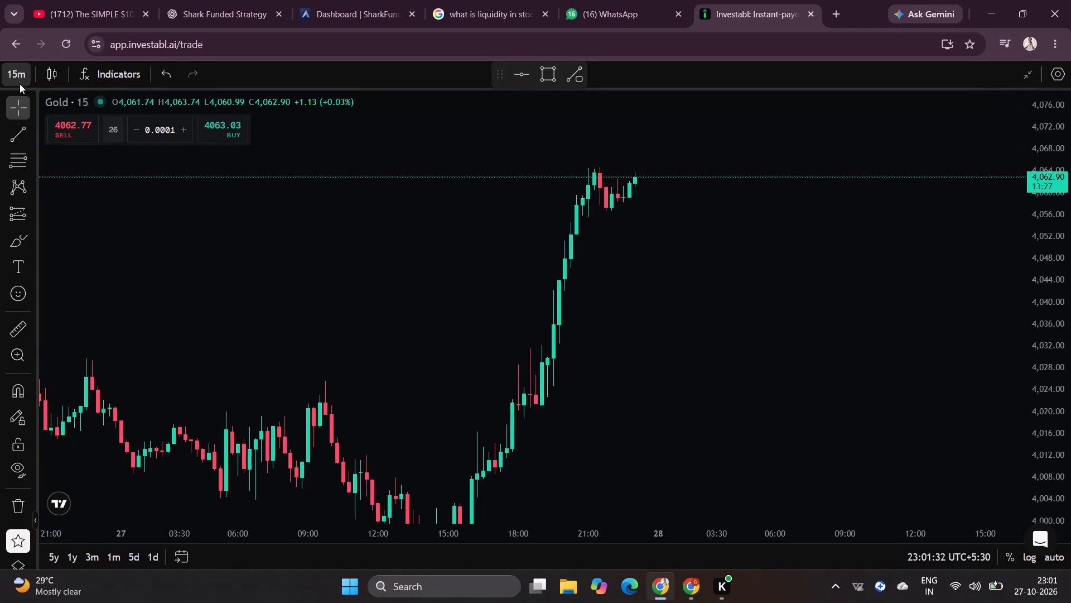
Set Investabl's gold chart to the 1-minute timeframe and bring the latest candles into clear view.
click(20, 84)
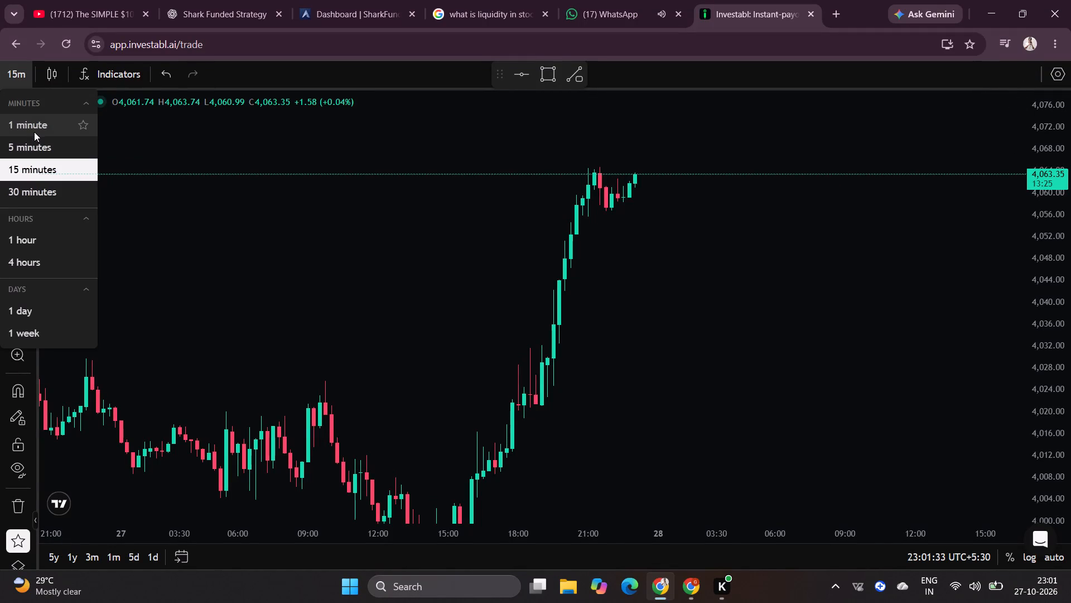
click(34, 131)
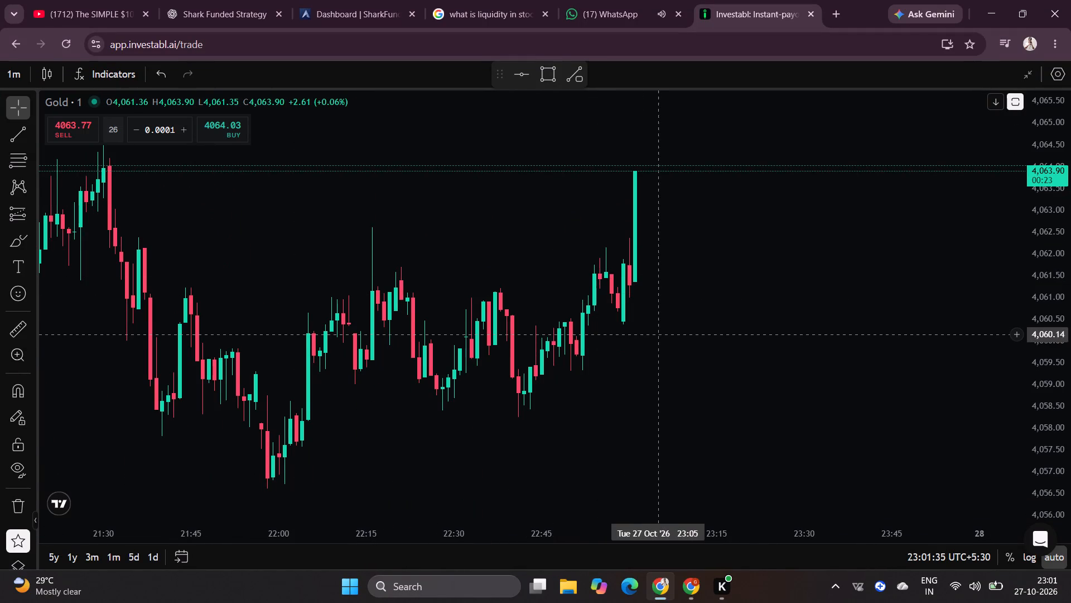
drag(695, 332, 690, 369)
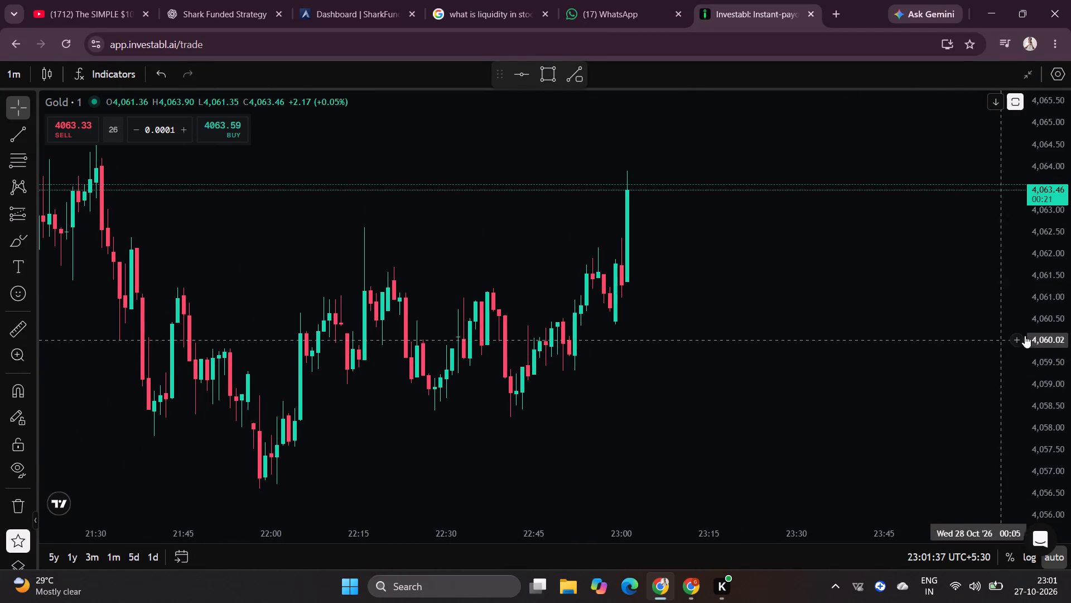
scroll(1045, 323, down, 3)
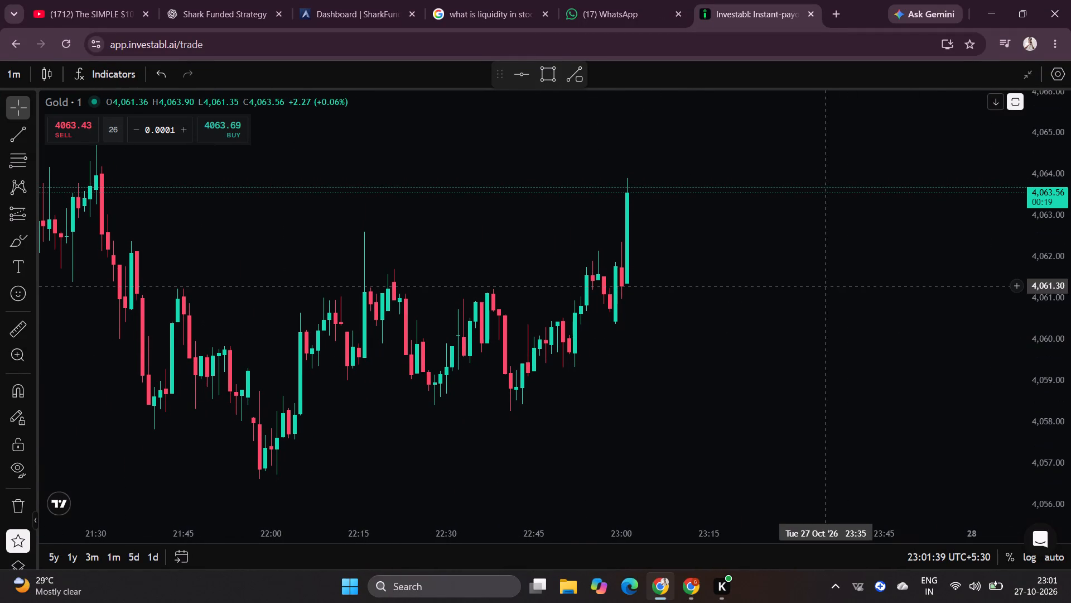
drag(748, 307, 711, 358)
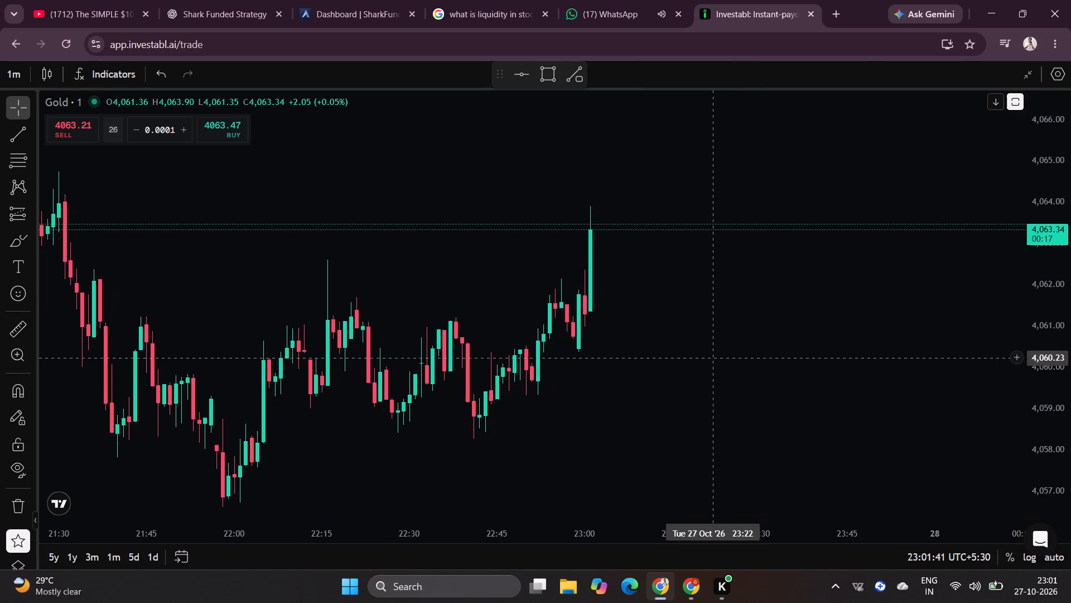
Switch to the TradingView XAUUSD chart to check the planned short position, and return to Investabl's gold chart.
key(alt+Tab)
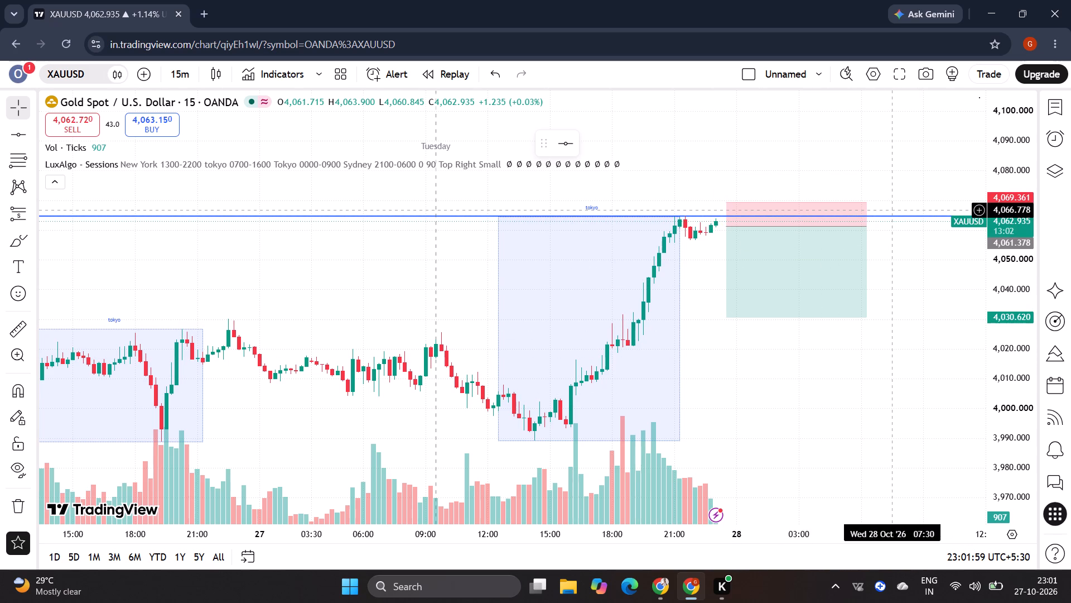
click(870, 334)
key(alt+Tab)
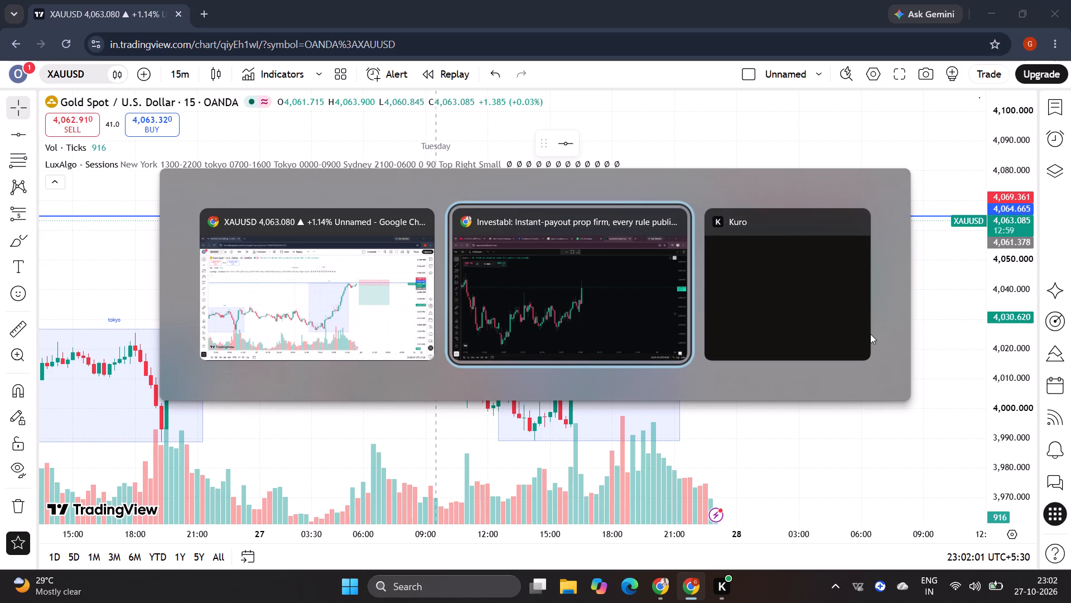
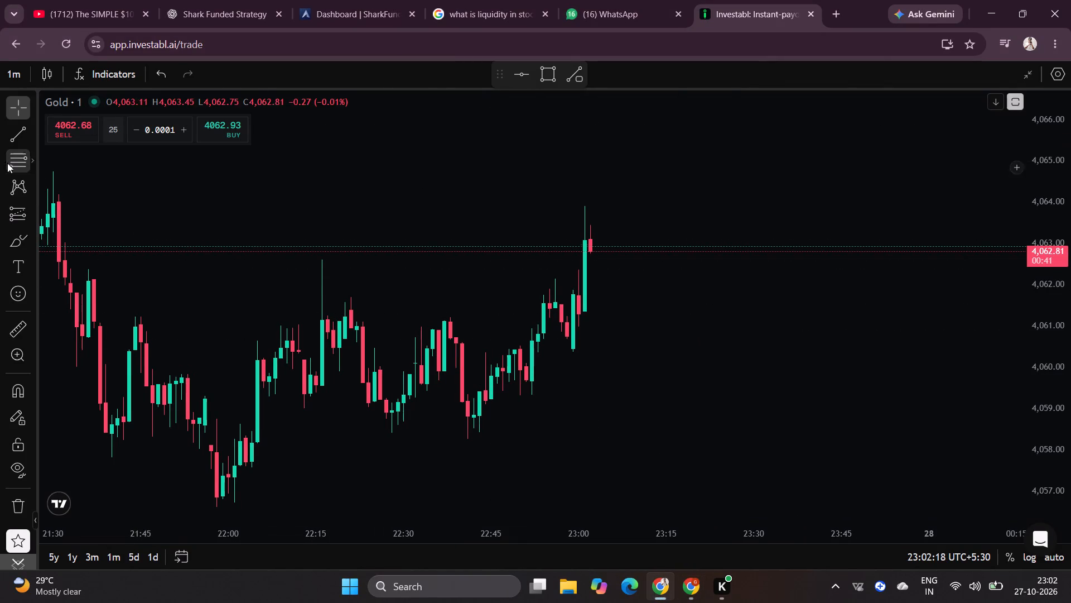
Draw a horizontal line at about 4,064.00 on the 1-minute gold chart, marking the latest candles' high.
click(524, 69)
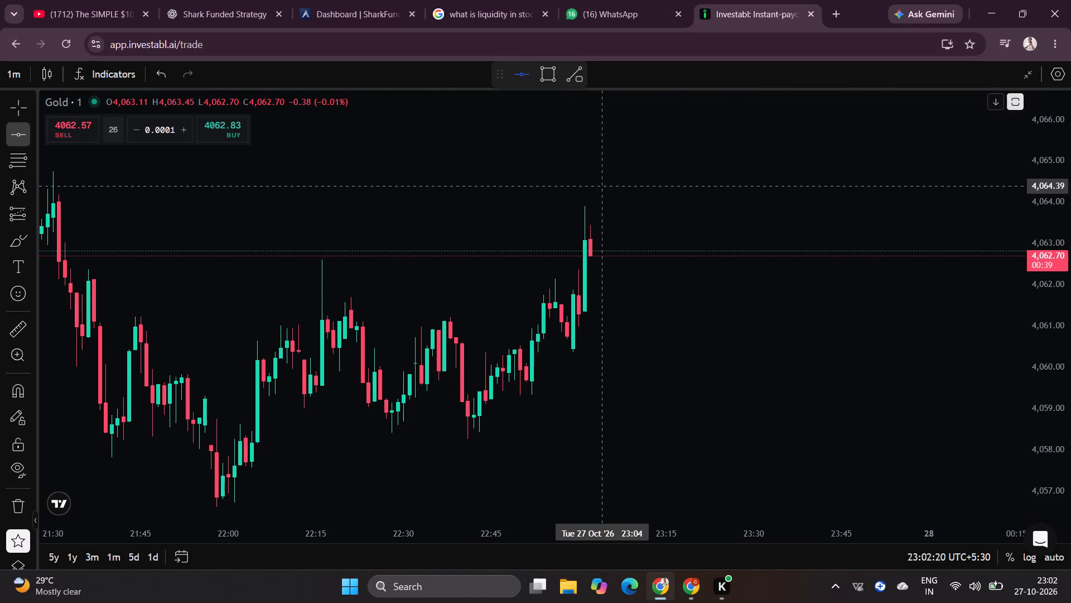
click(670, 202)
click(745, 336)
Switch to the TradingView XAUUSD chart and examine recent price action around the session high and the planned short position.
key(alt+Tab)
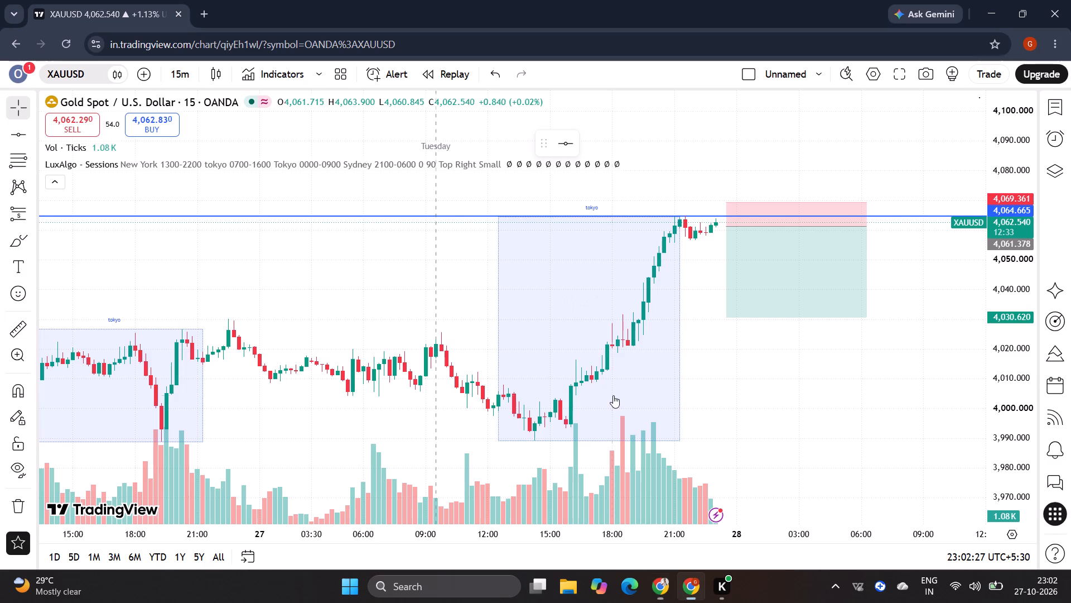
scroll(787, 356, left, 1)
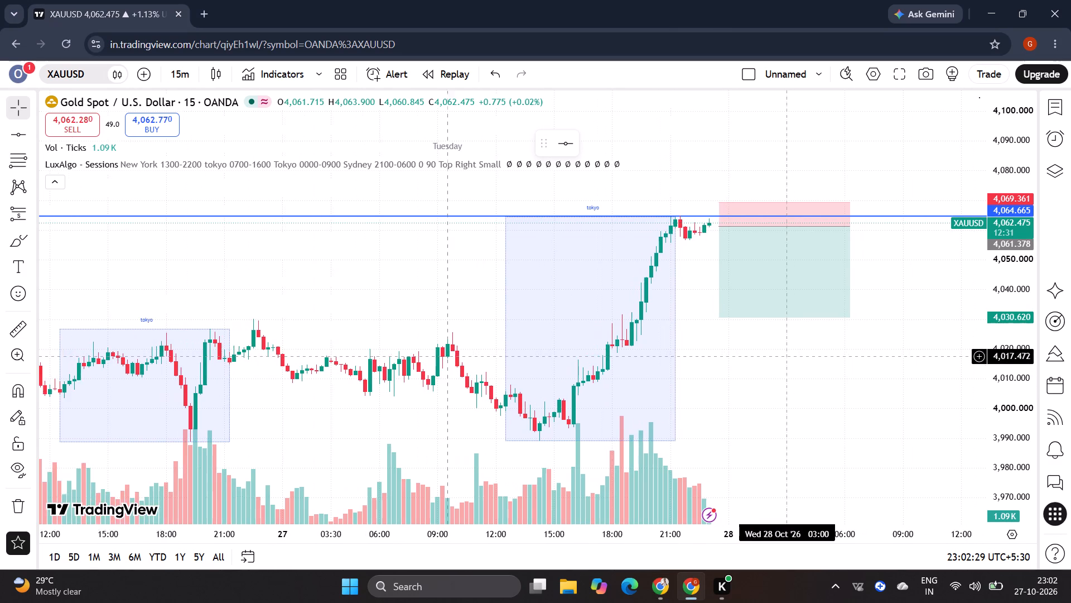
click(182, 66)
click(414, 264)
scroll(708, 370, left, 1)
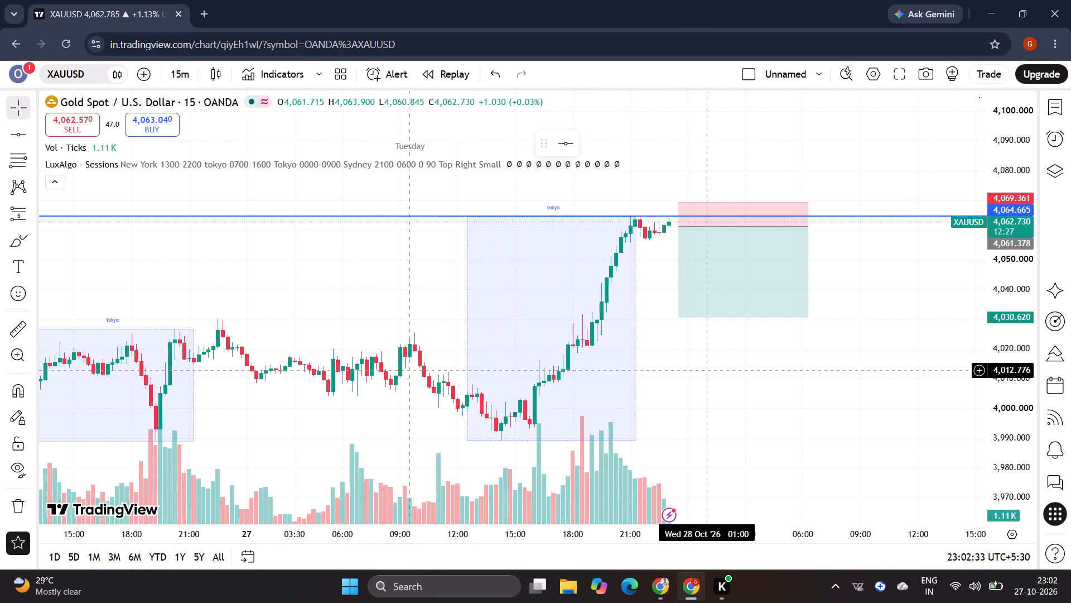
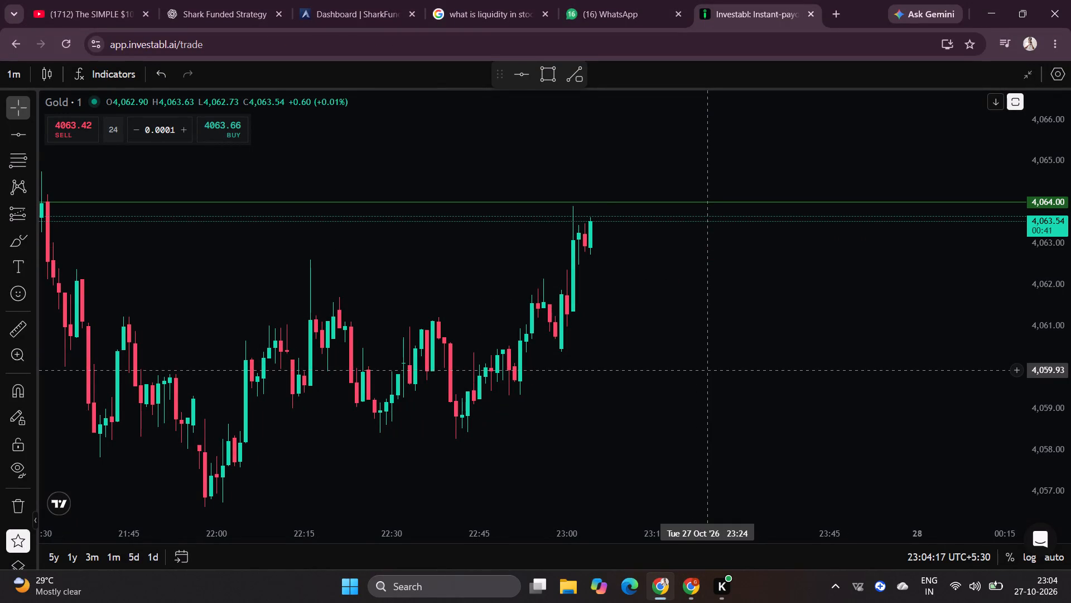
Switch to the TradingView XAUUSD chart and examine price action around the earlier tokyo session boxes, back to Thursday 22 October.
scroll(706, 352, left, 1)
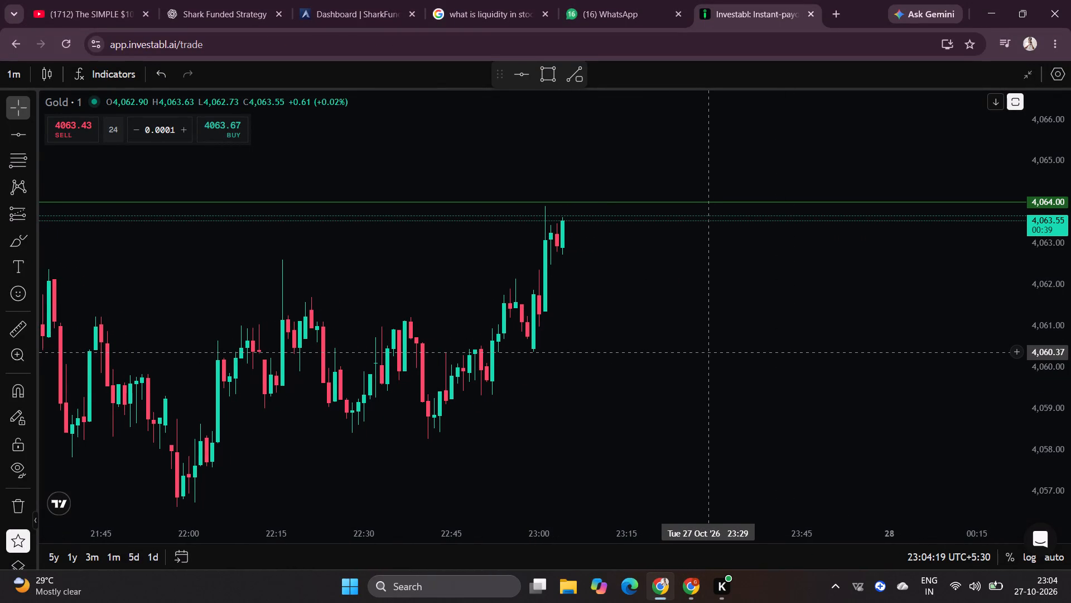
key(alt+grave)
key(alt+Tab)
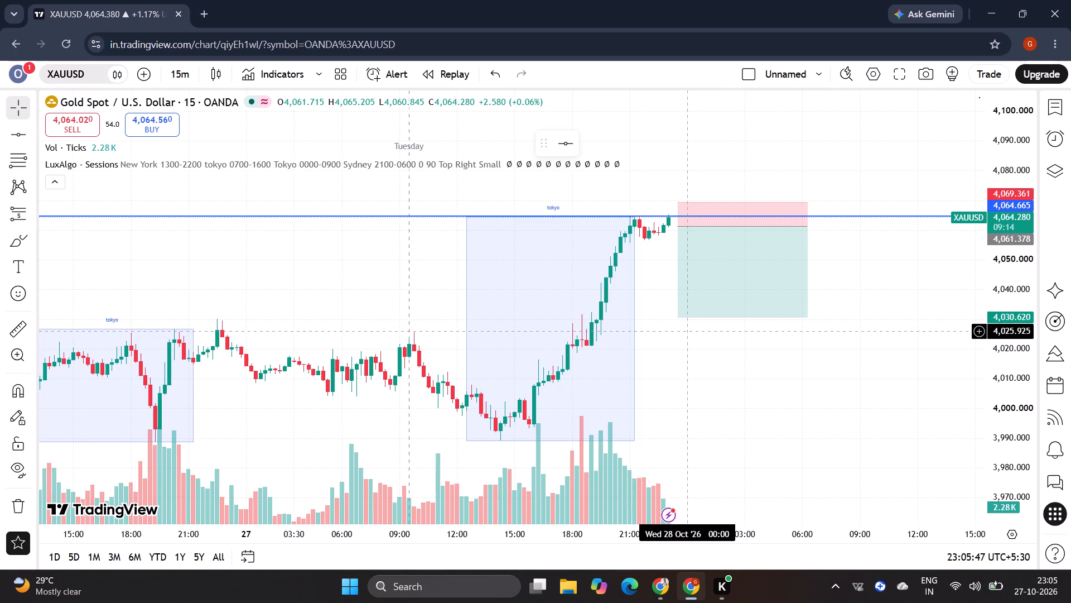
scroll(385, 291, right, 3)
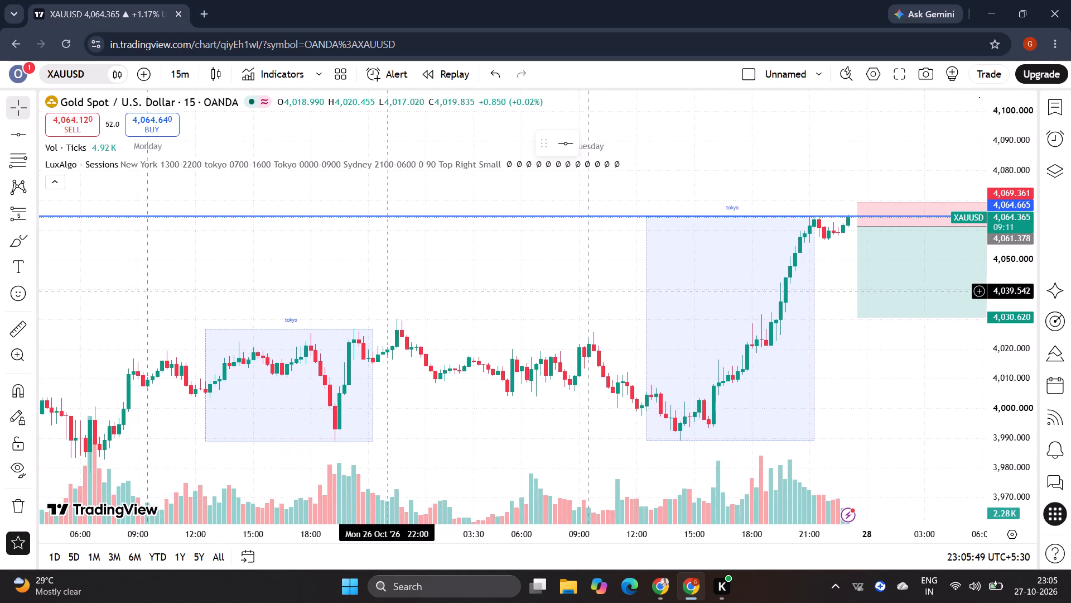
scroll(385, 291, right, 2)
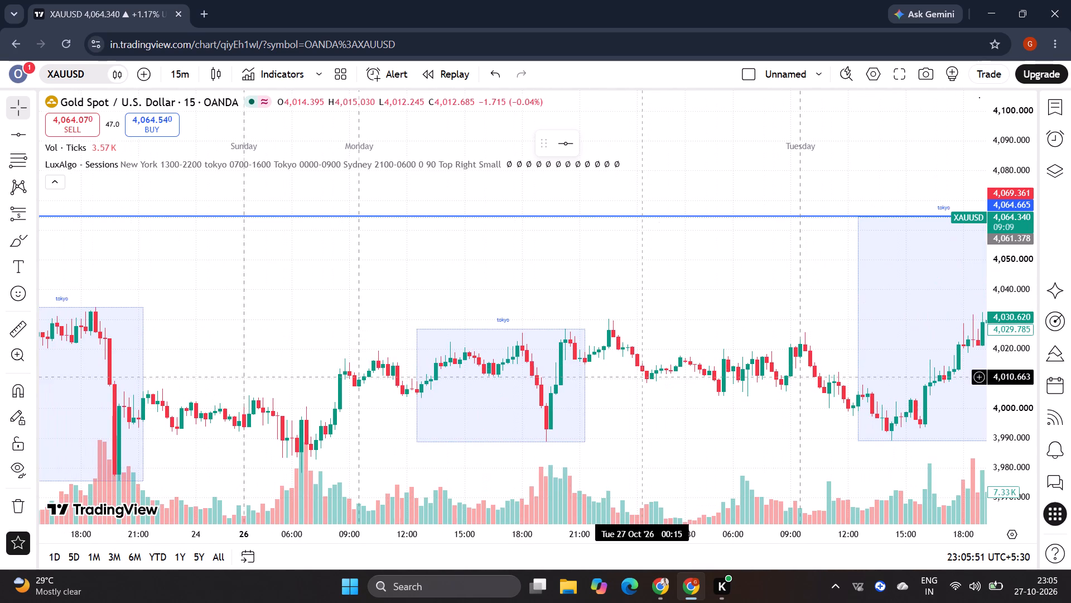
drag(640, 376, 598, 295)
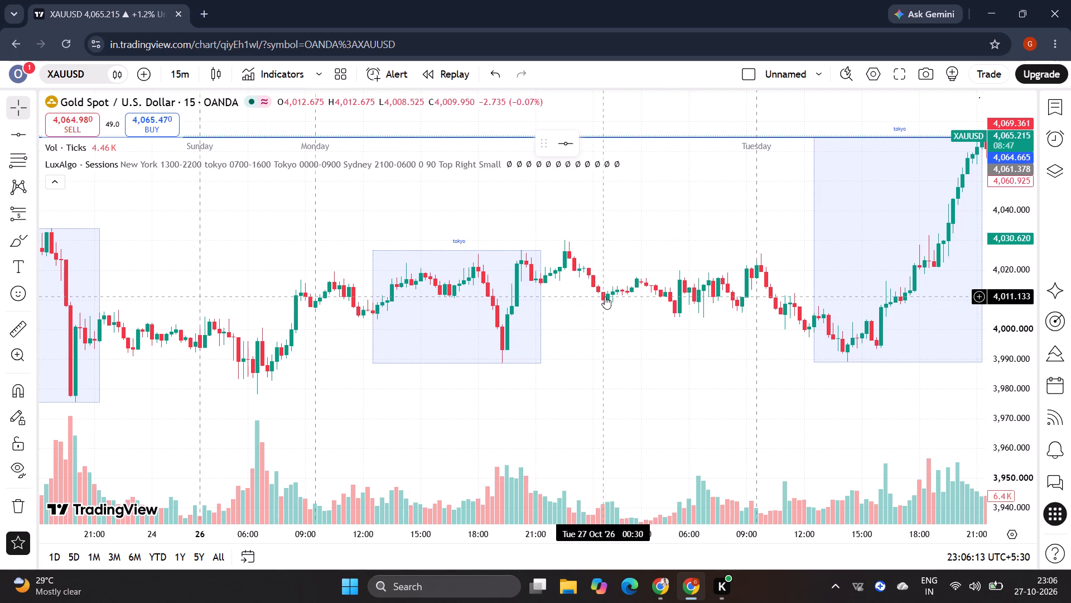
scroll(530, 289, right, 5)
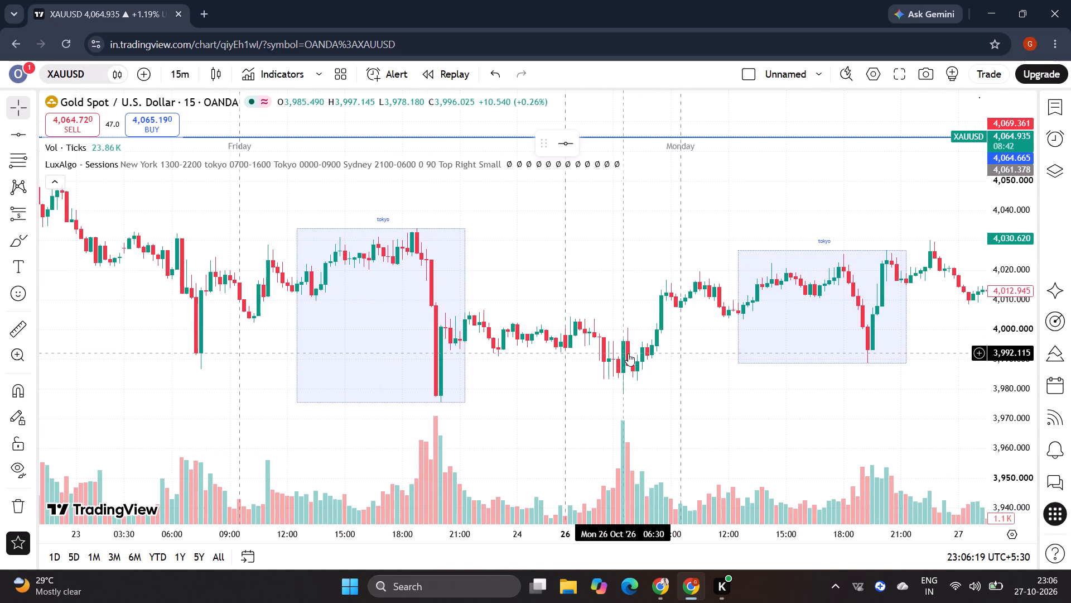
scroll(400, 367, right, 1)
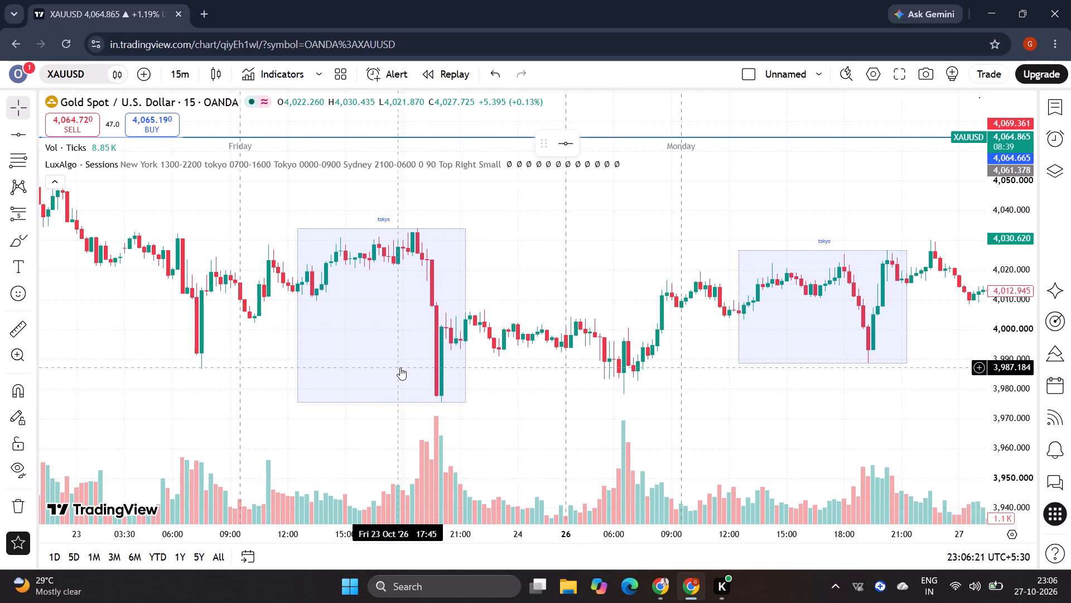
scroll(400, 367, right, 2)
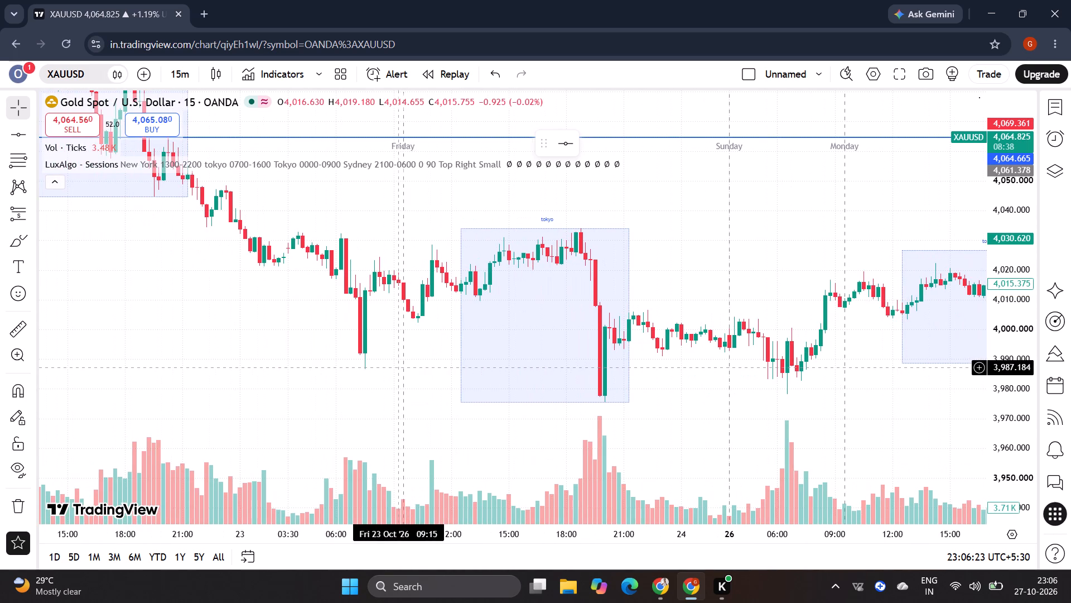
scroll(359, 288, right, 1)
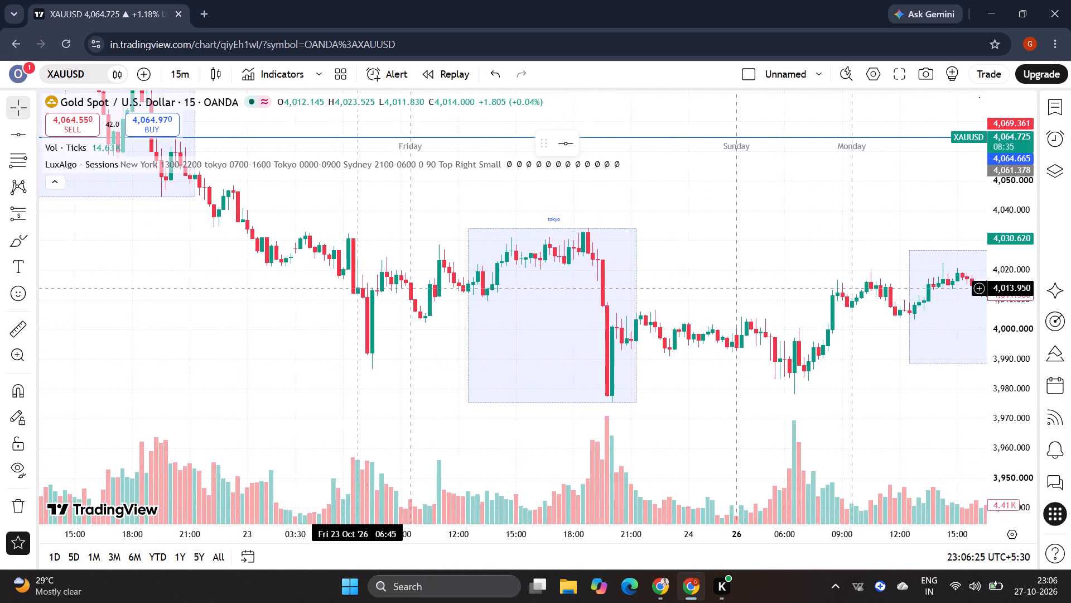
scroll(359, 288, right, 3)
drag(359, 288, 379, 396)
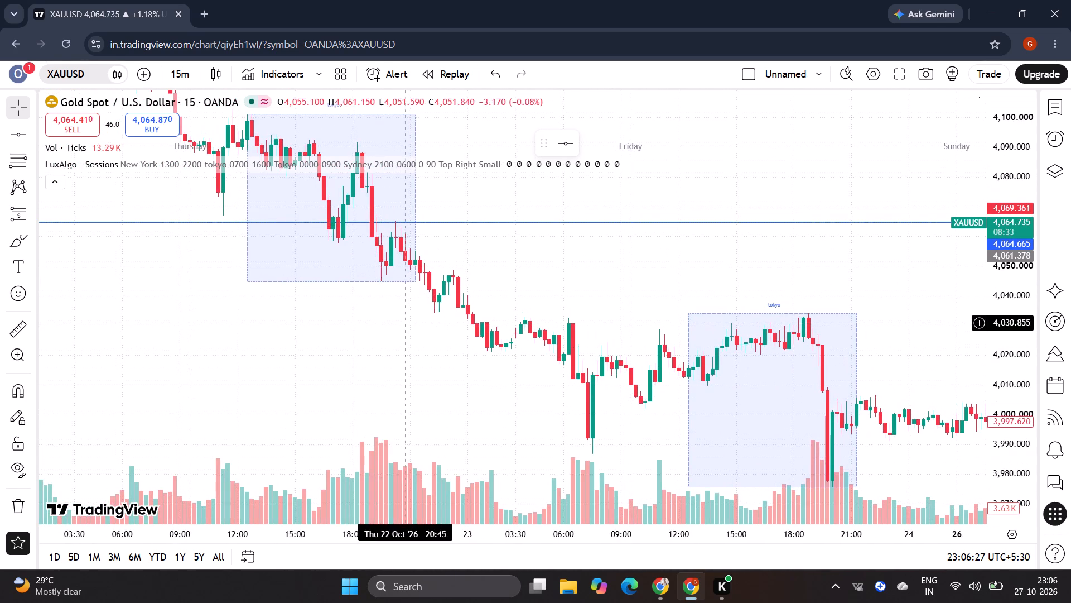
scroll(408, 323, left, 5)
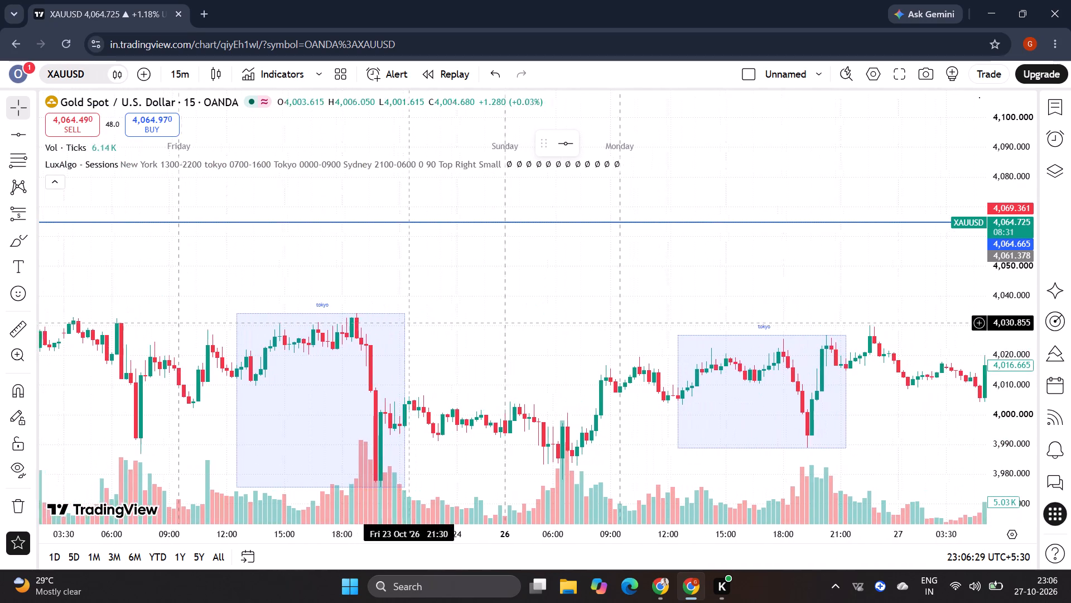
scroll(408, 323, left, 1)
scroll(408, 323, right, 6)
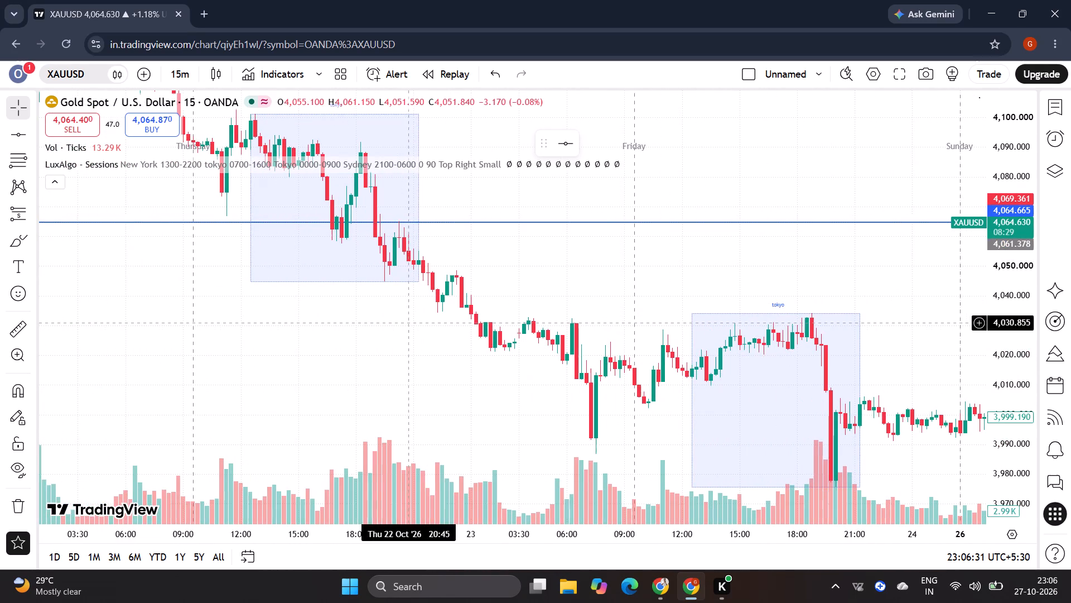
scroll(408, 323, right, 1)
drag(429, 308, 431, 339)
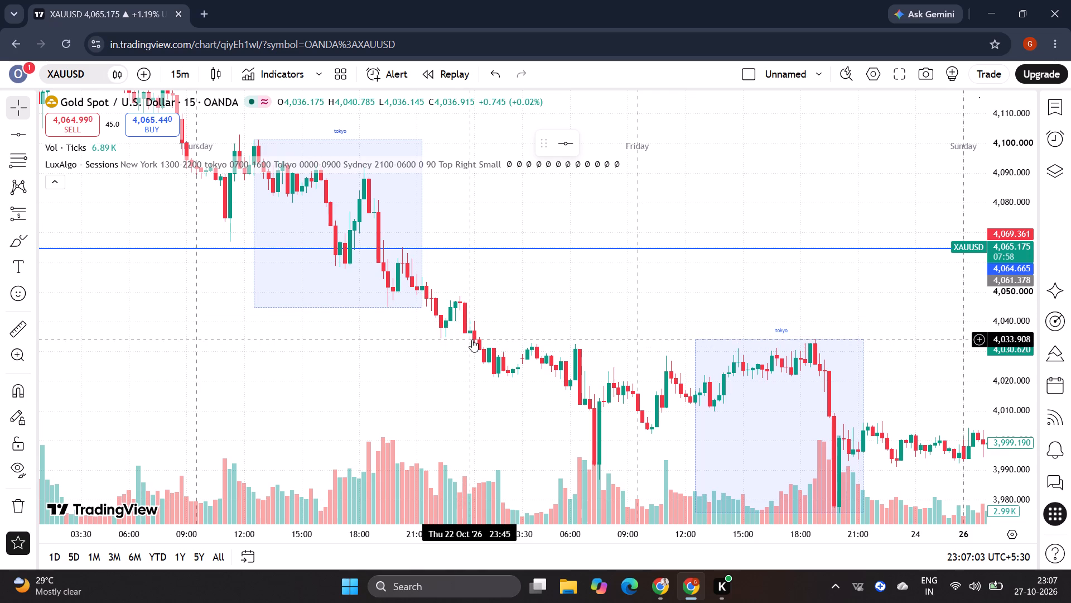
drag(432, 301, 460, 325)
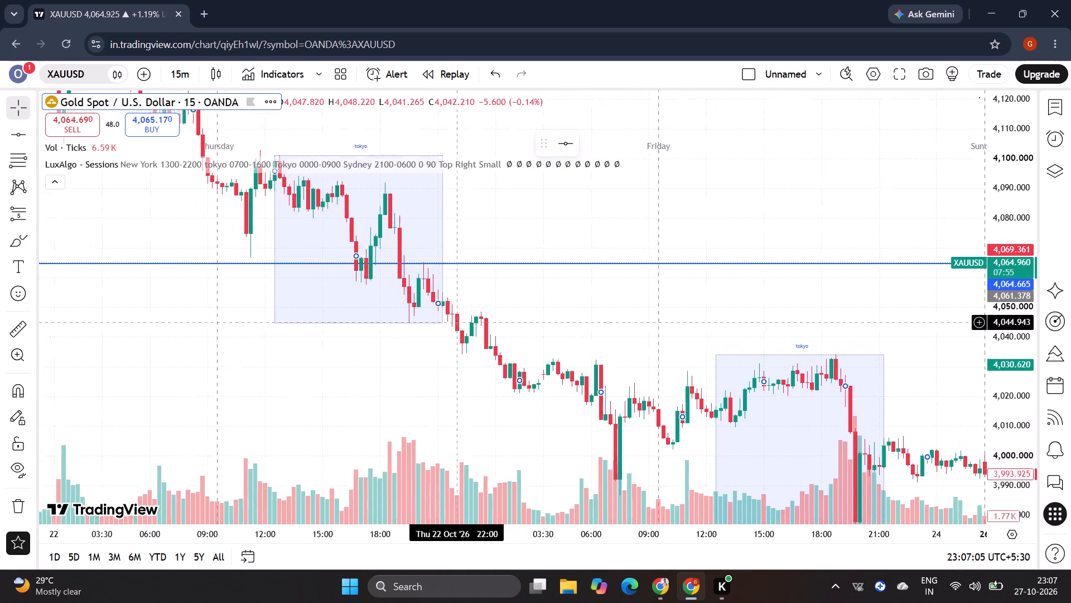
drag(460, 325, 510, 350)
Examine the older XAUUSD candles and tokyo session ranges from Thursday 22 October back to Monday 19 October.
scroll(303, 257, right, 4)
drag(397, 197, 470, 339)
drag(397, 318, 436, 371)
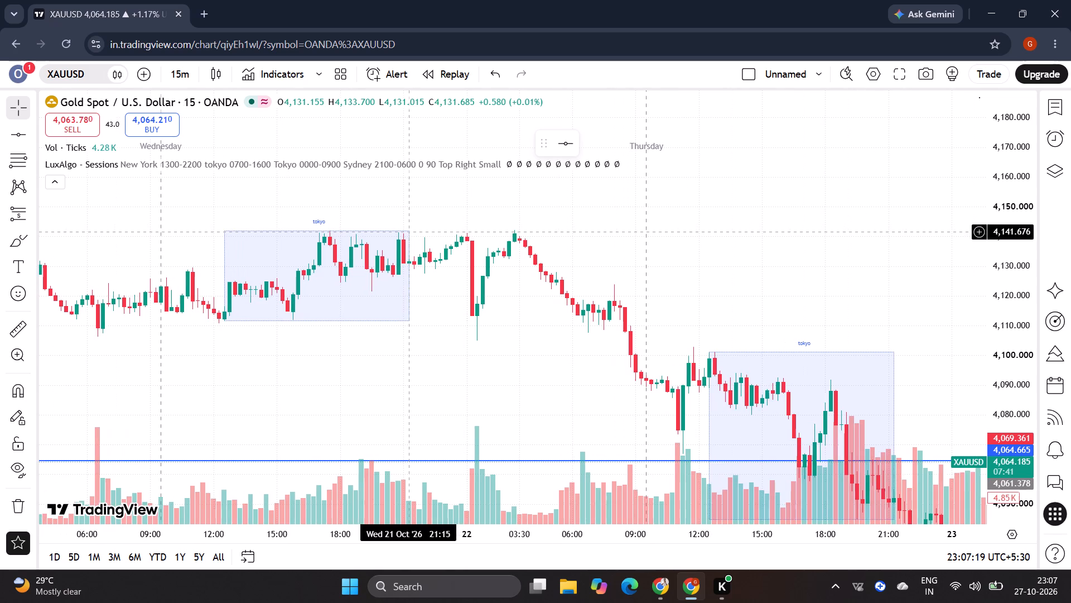
scroll(990, 255, up, 1)
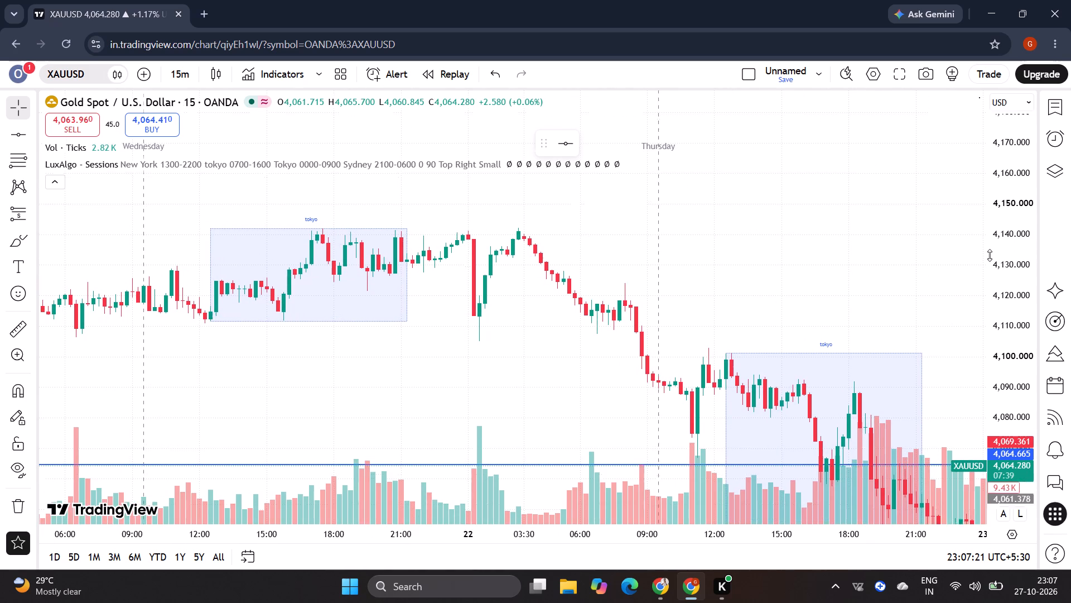
scroll(990, 255, up, 6)
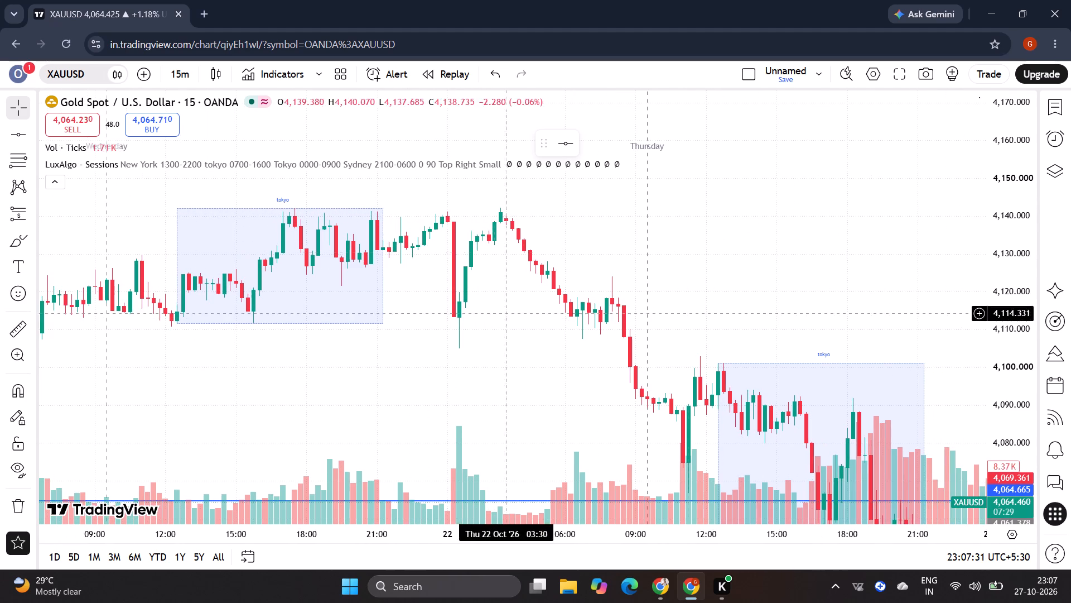
scroll(1016, 266, down, 4)
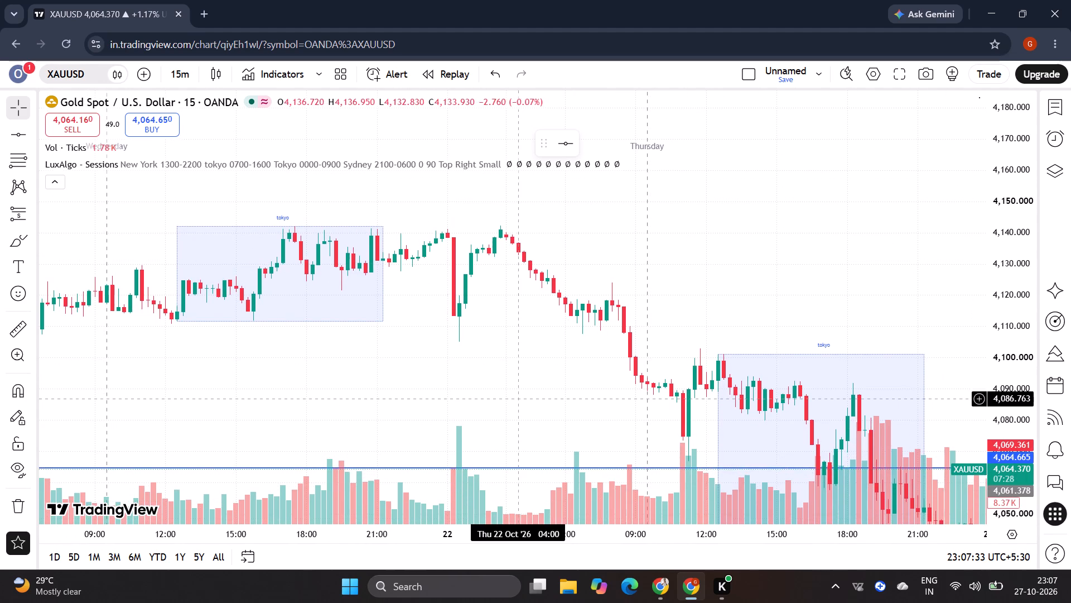
scroll(517, 399, right, 7)
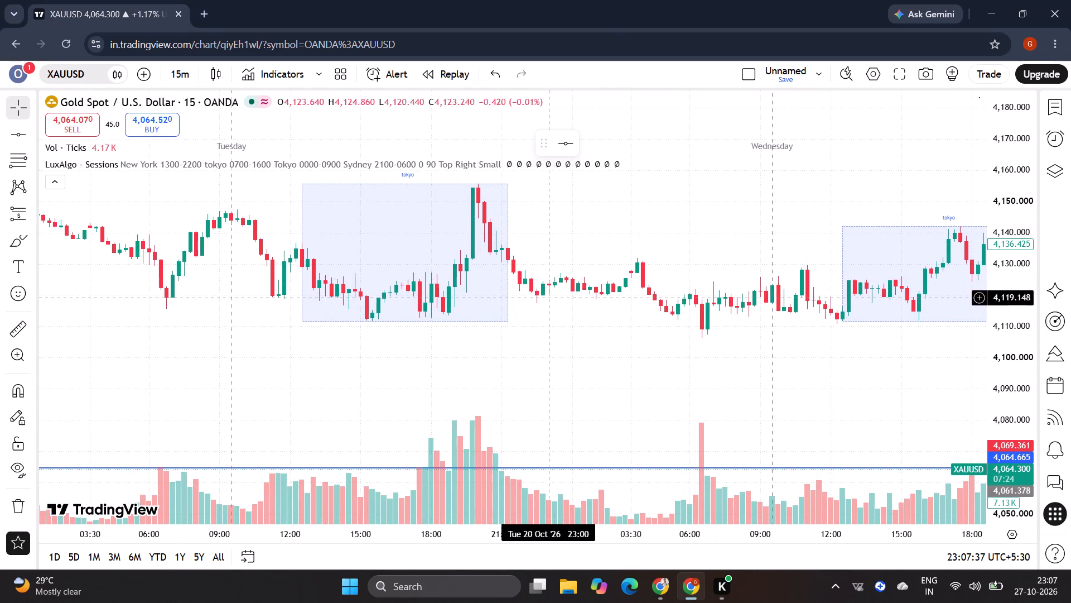
scroll(541, 303, right, 6)
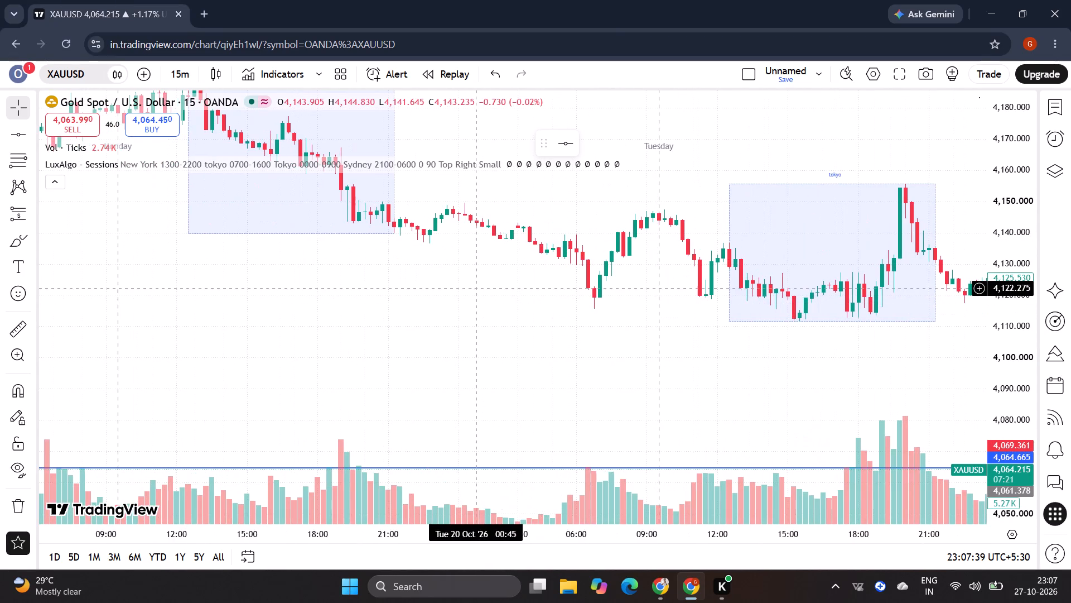
drag(477, 288, 503, 359)
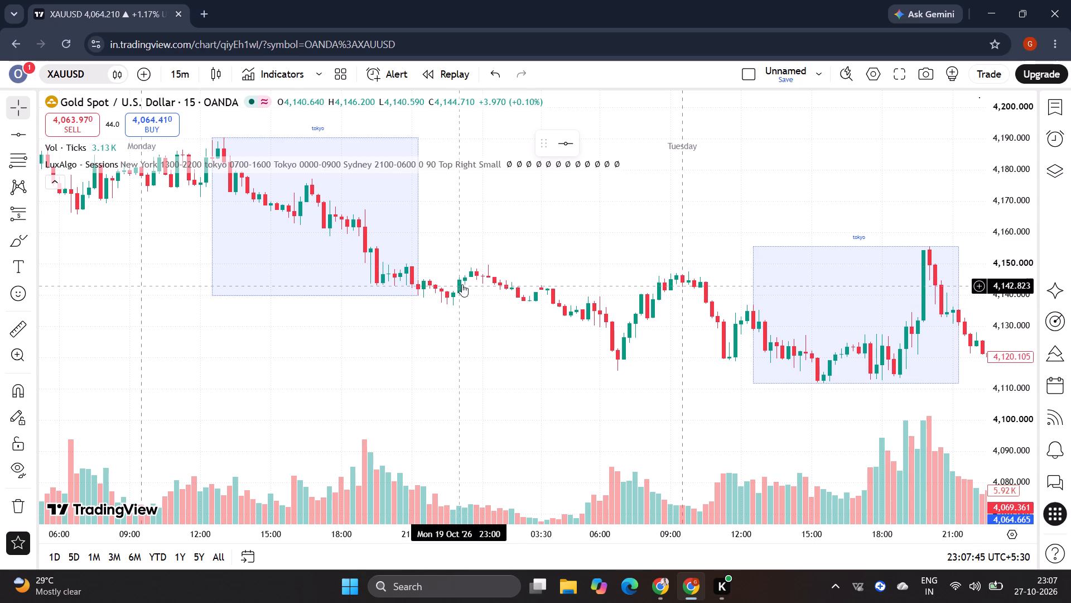
Review XAUUSD price action forward from 19 October to the latest candles beside the planned short position.
scroll(461, 323, left, 4)
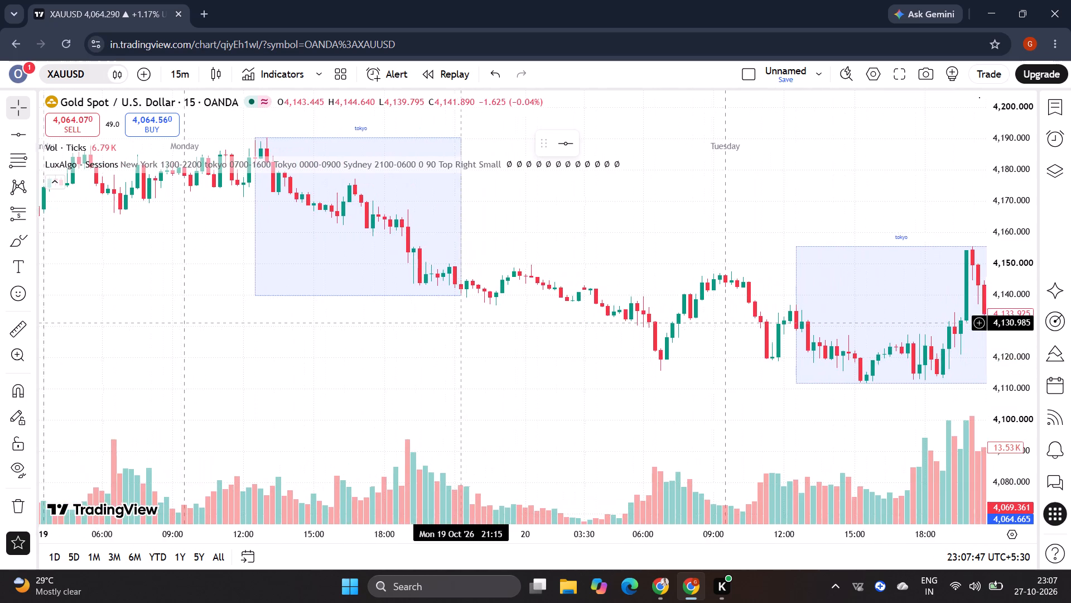
scroll(461, 323, left, 5)
scroll(461, 323, down, 1)
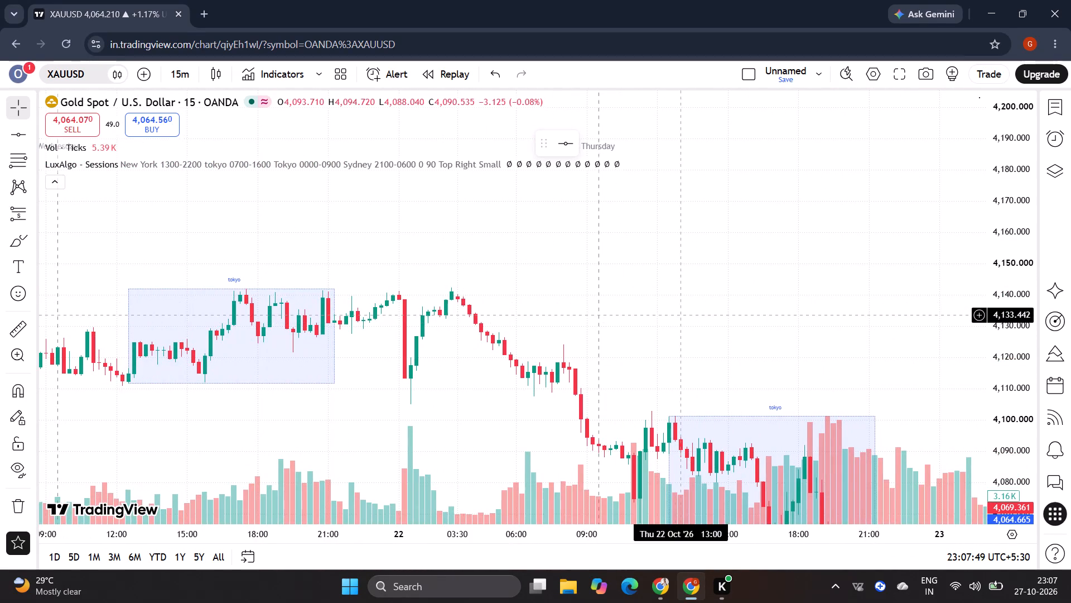
drag(678, 315, 592, 188)
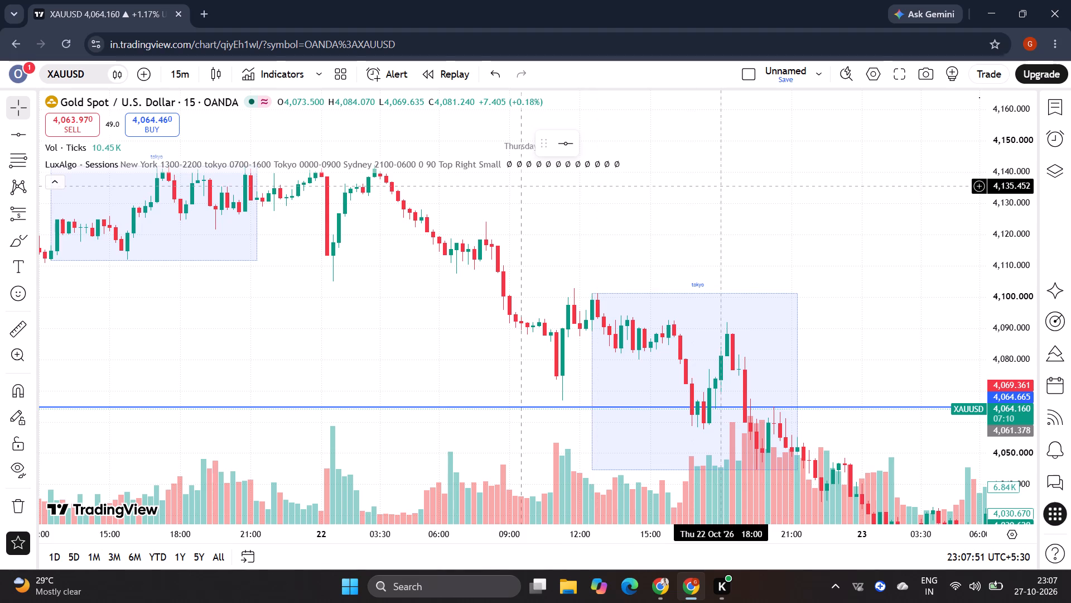
drag(721, 186, 617, 142)
click(592, 137)
scroll(821, 209, left, 4)
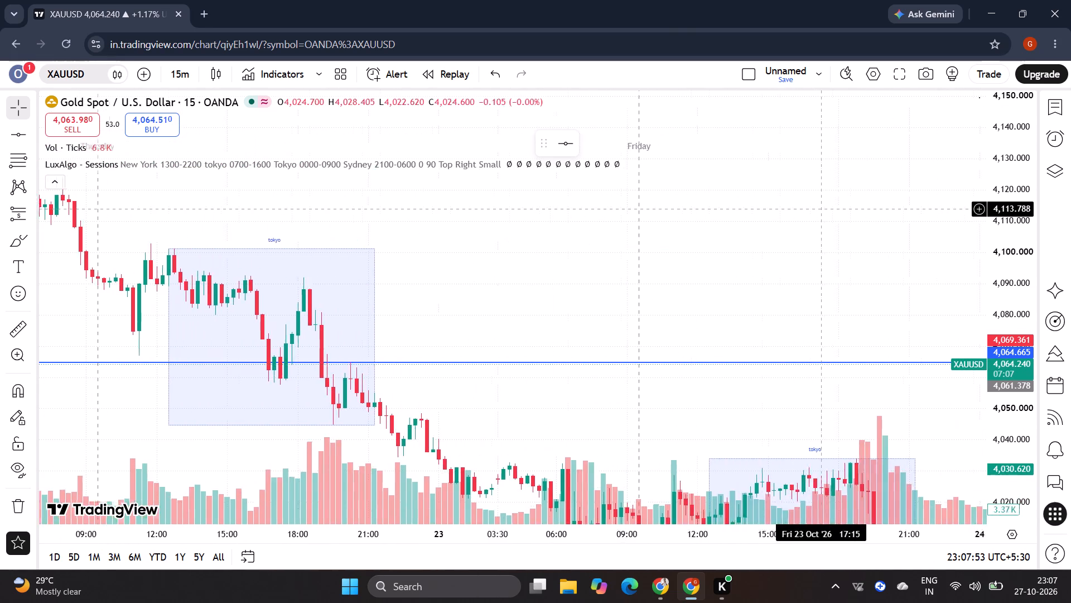
scroll(821, 209, left, 2)
drag(782, 304, 592, 178)
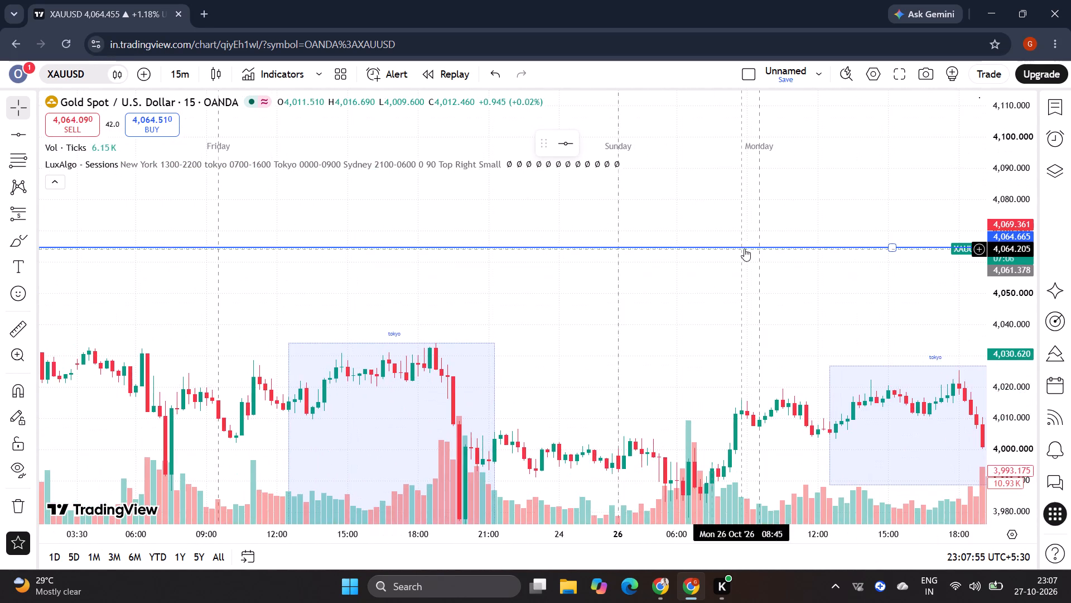
scroll(744, 248, left, 5)
scroll(809, 321, left, 3)
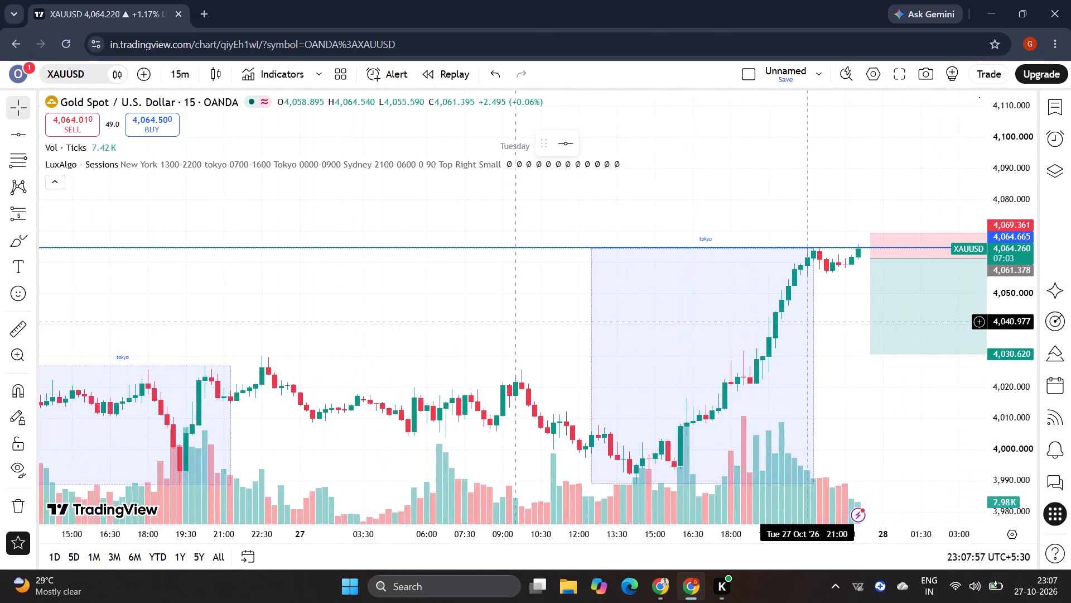
scroll(809, 321, left, 1)
scroll(866, 347, left, 1)
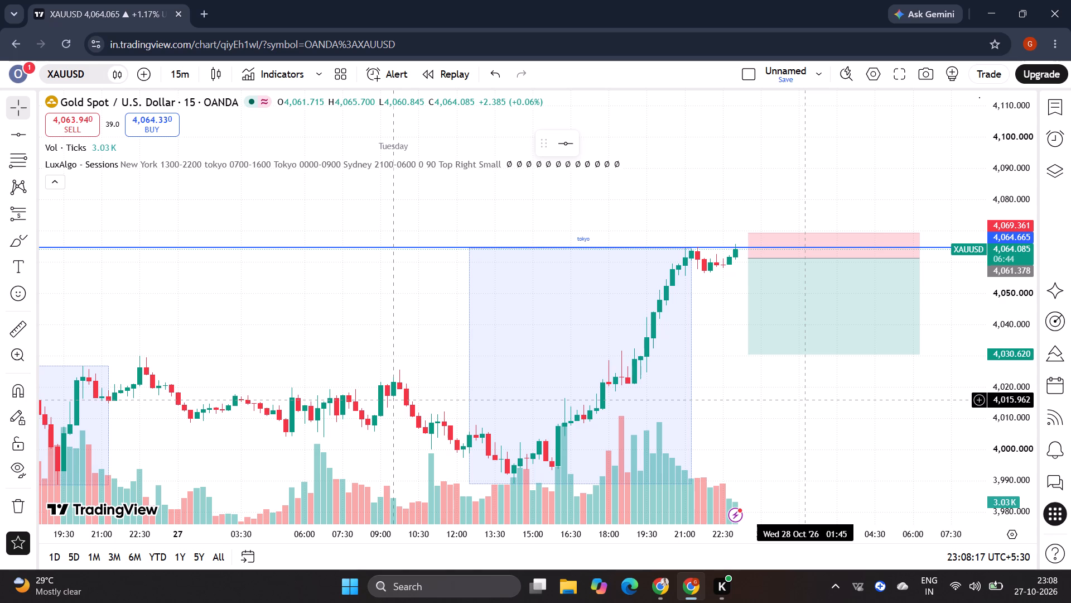
Set the Investabl gold chart to the 5-minute timeframe and bring the latest candles around the 4,064.00 line into view.
key(alt+Tab)
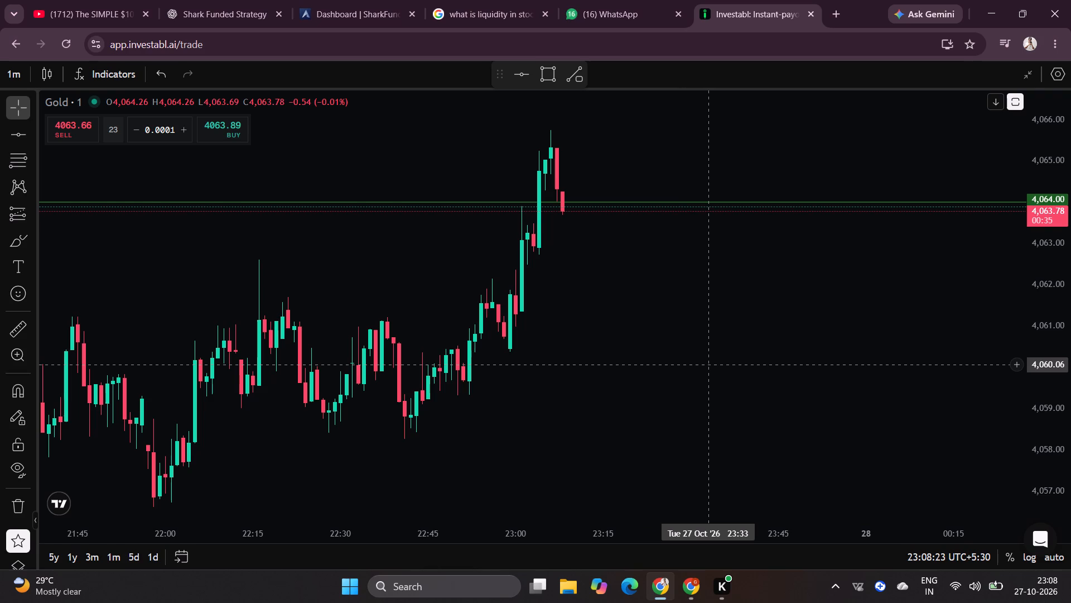
key(alt+Tab)
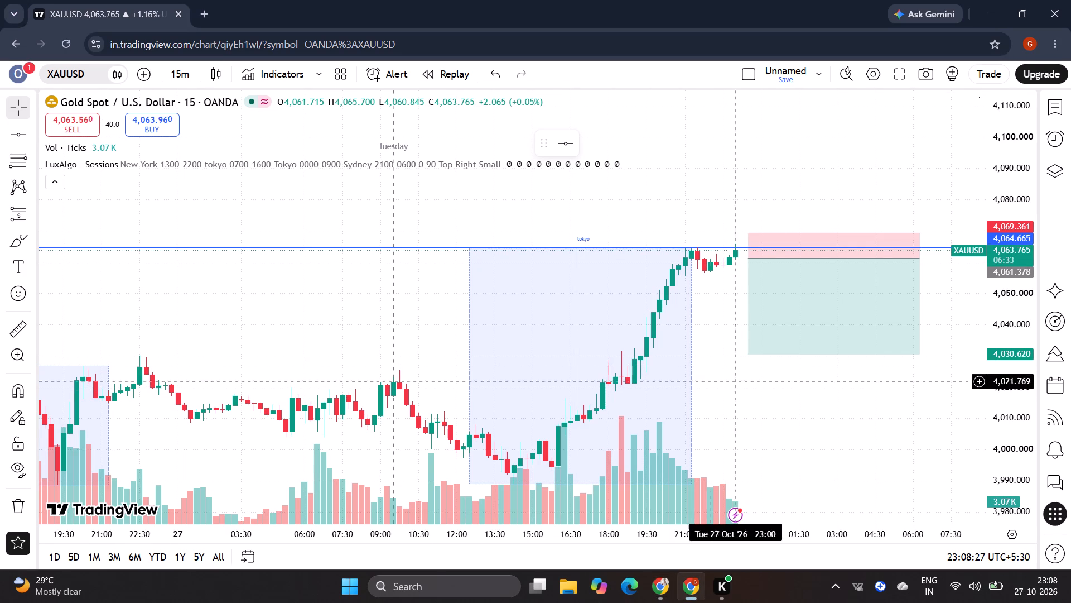
key(alt+Tab)
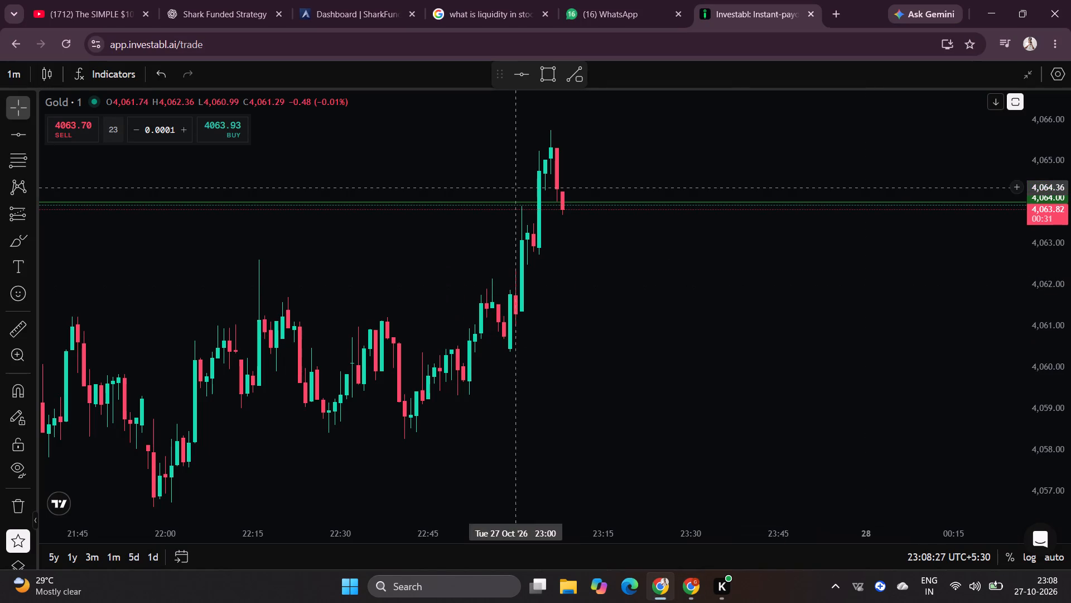
click(19, 81)
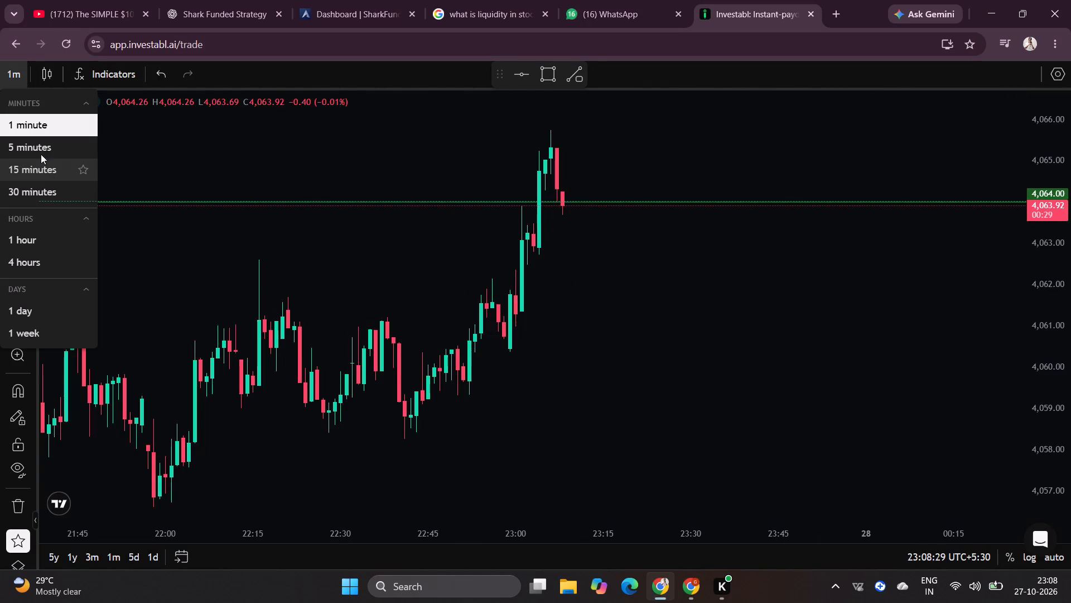
click(41, 154)
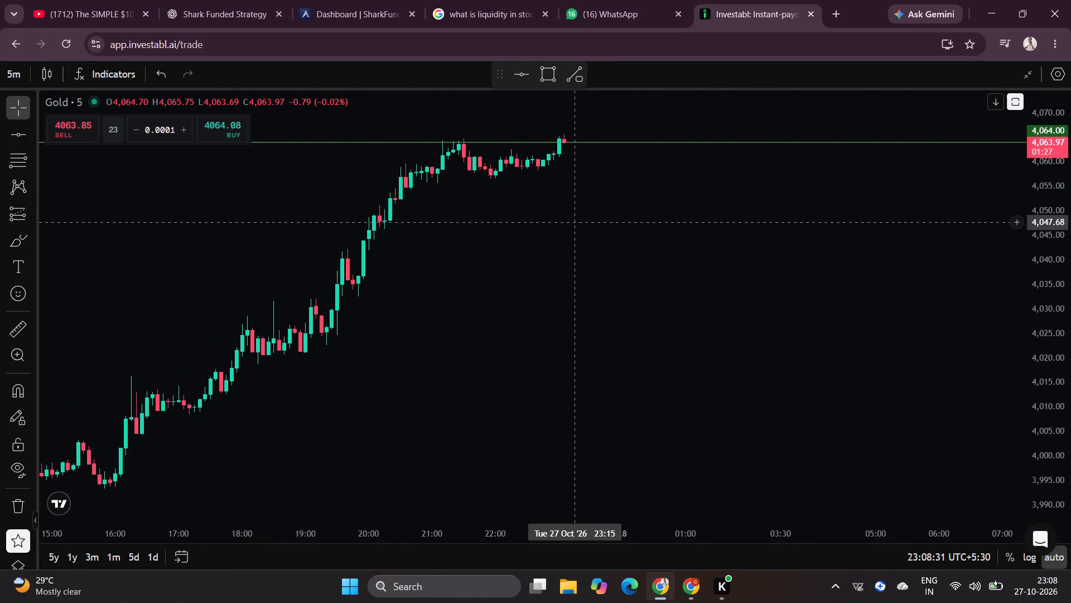
scroll(1052, 245, up, 8)
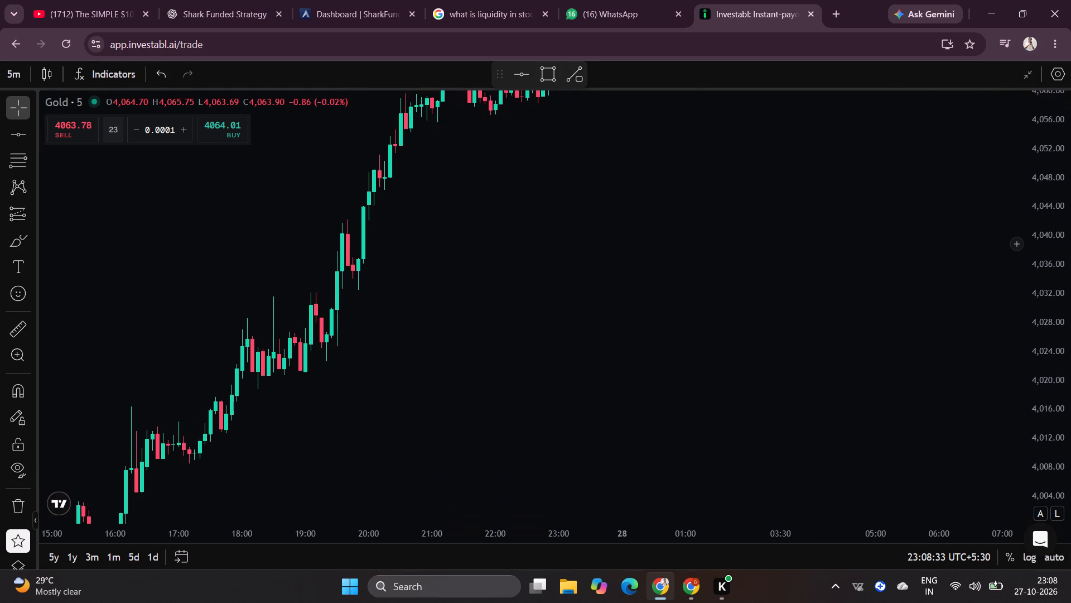
drag(842, 219, 819, 405)
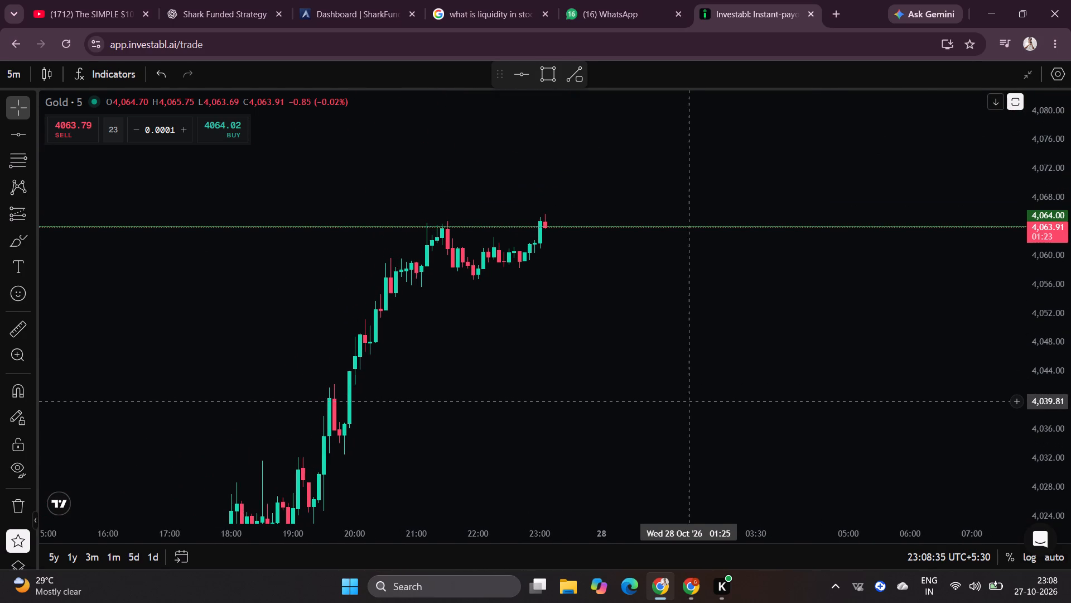
Switch back to the TradingView XAUUSD chart to check the latest candles against the session high.
key(alt+Tab)
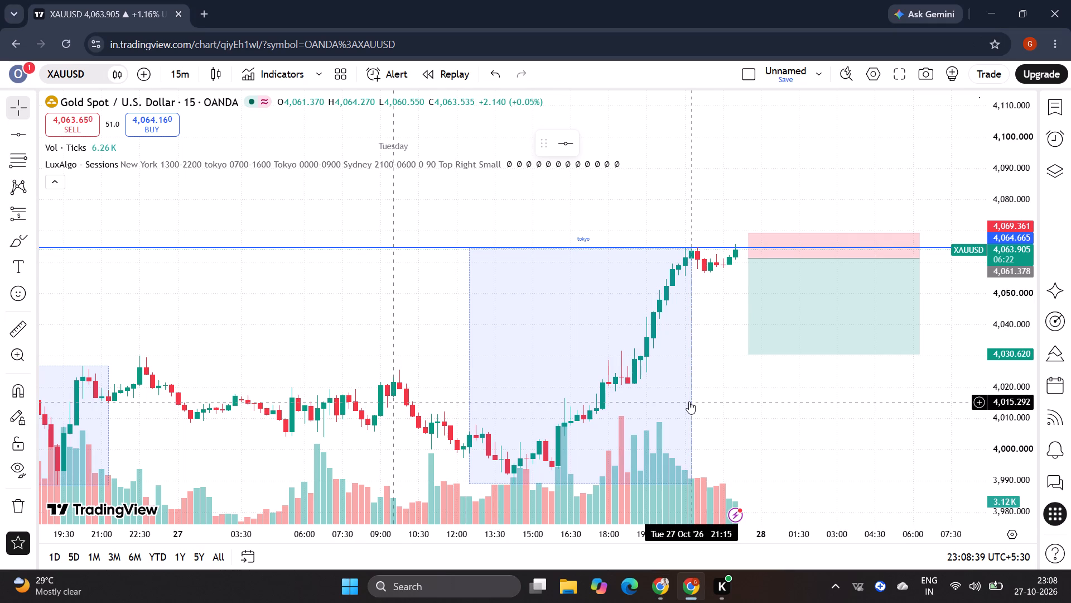
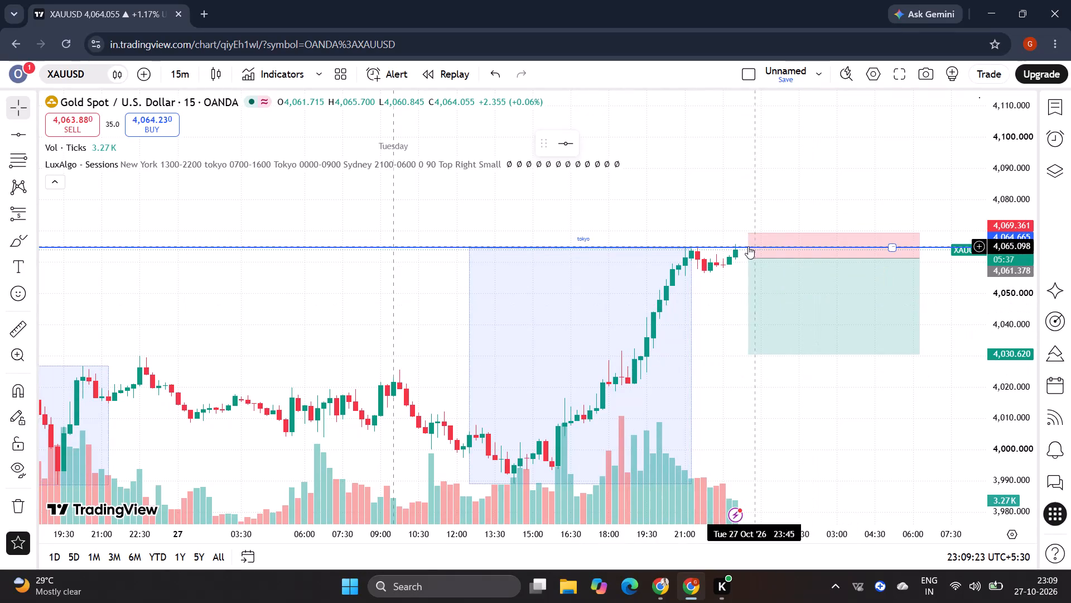
Examine XAUUSD candles and tokyo session ranges on the 15-minute chart from Tuesday 27 October back to Monday 19 October.
scroll(716, 308, right, 5)
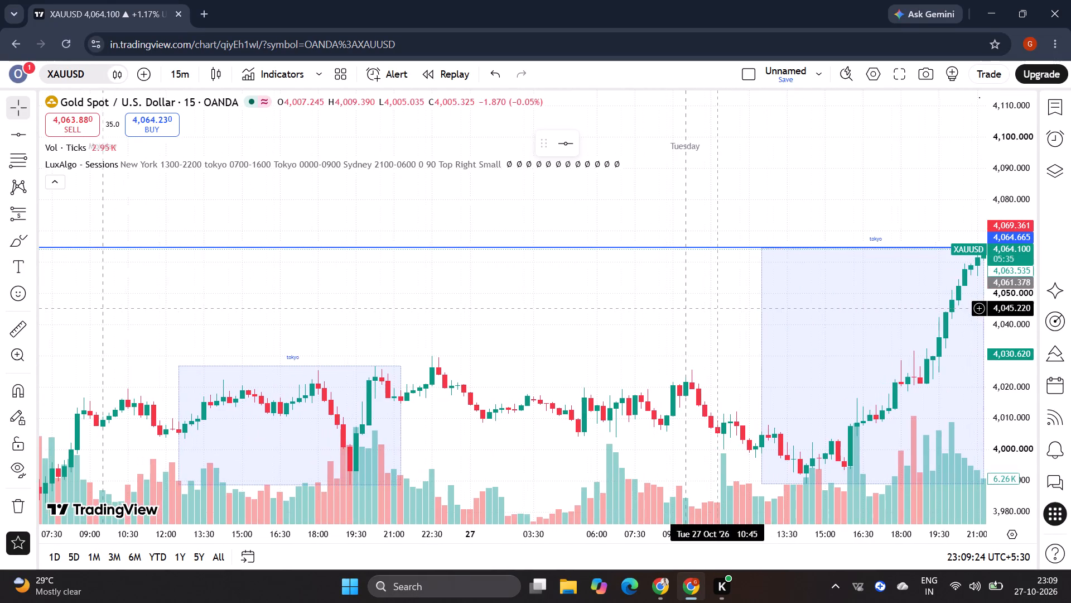
scroll(716, 308, right, 8)
drag(612, 310, 644, 225)
scroll(390, 309, right, 7)
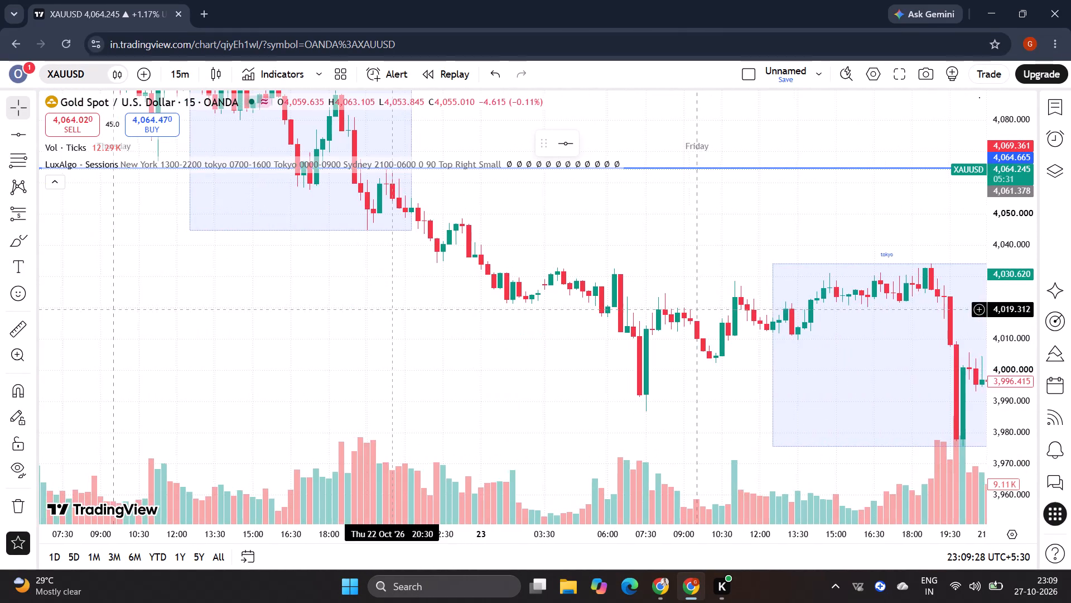
drag(398, 270, 422, 368)
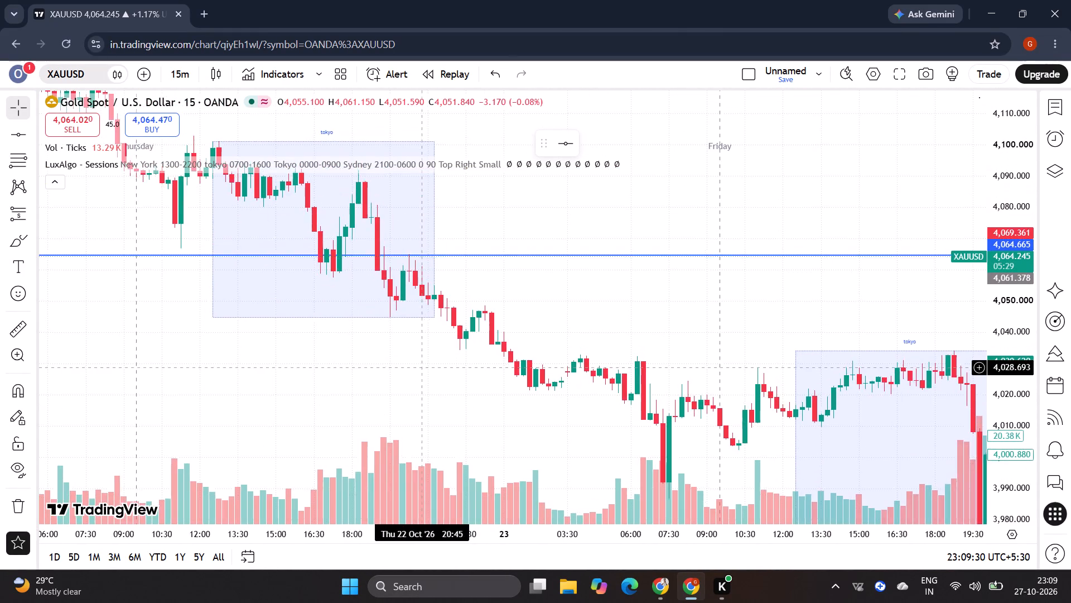
drag(422, 368, 691, 454)
scroll(415, 267, right, 6)
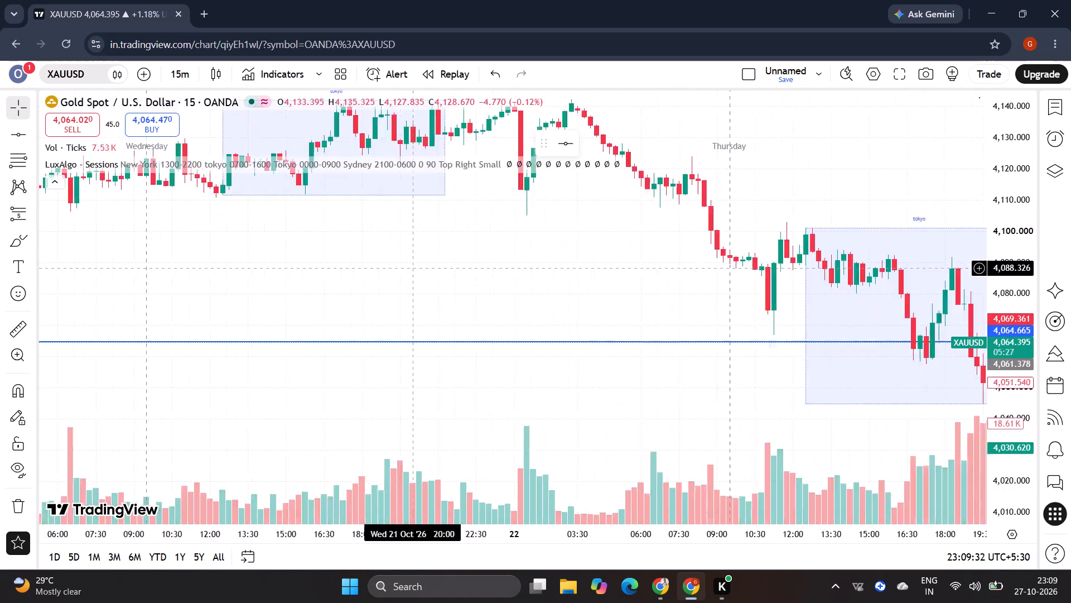
drag(534, 245, 612, 320)
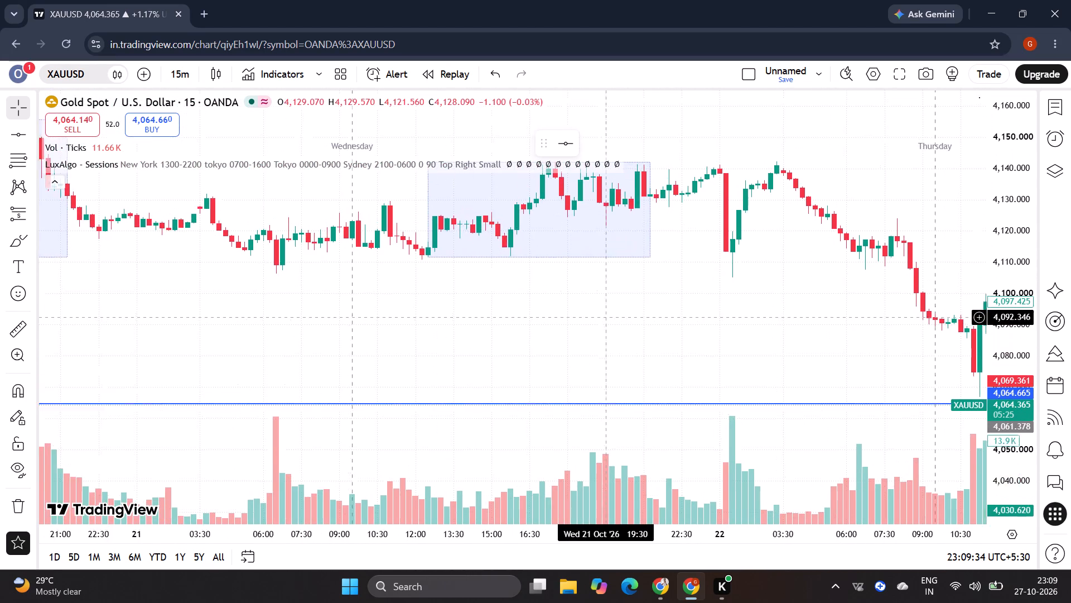
drag(612, 320, 625, 351)
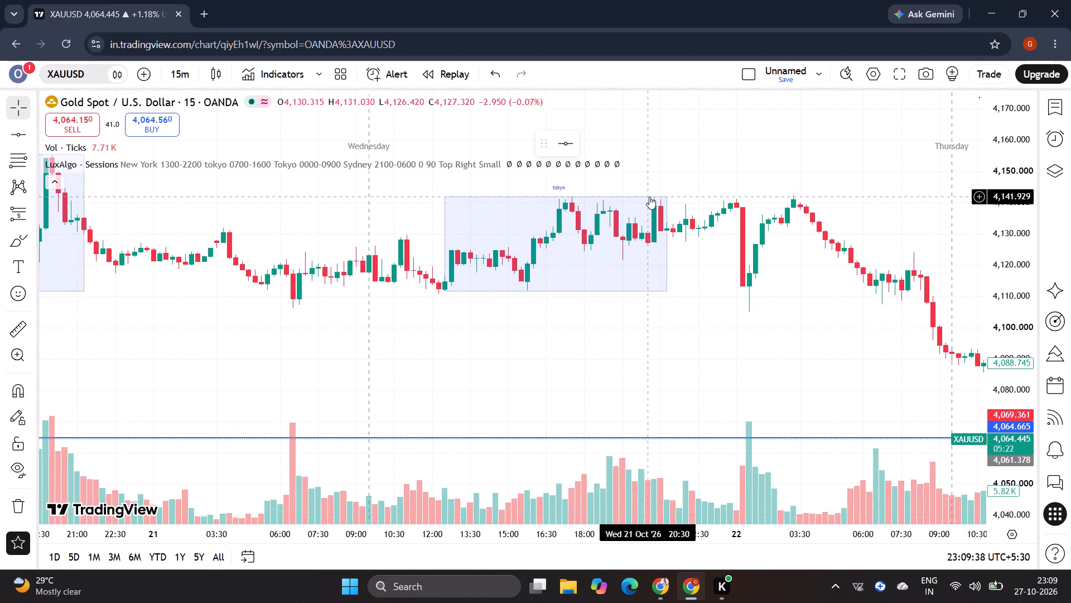
scroll(649, 197, right, 1)
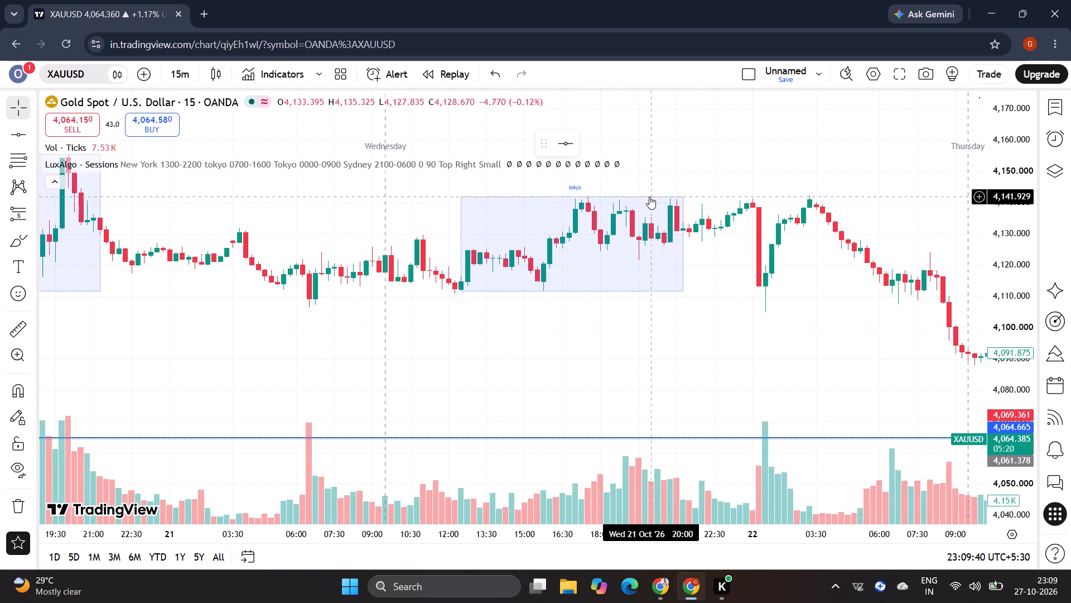
scroll(649, 197, right, 5)
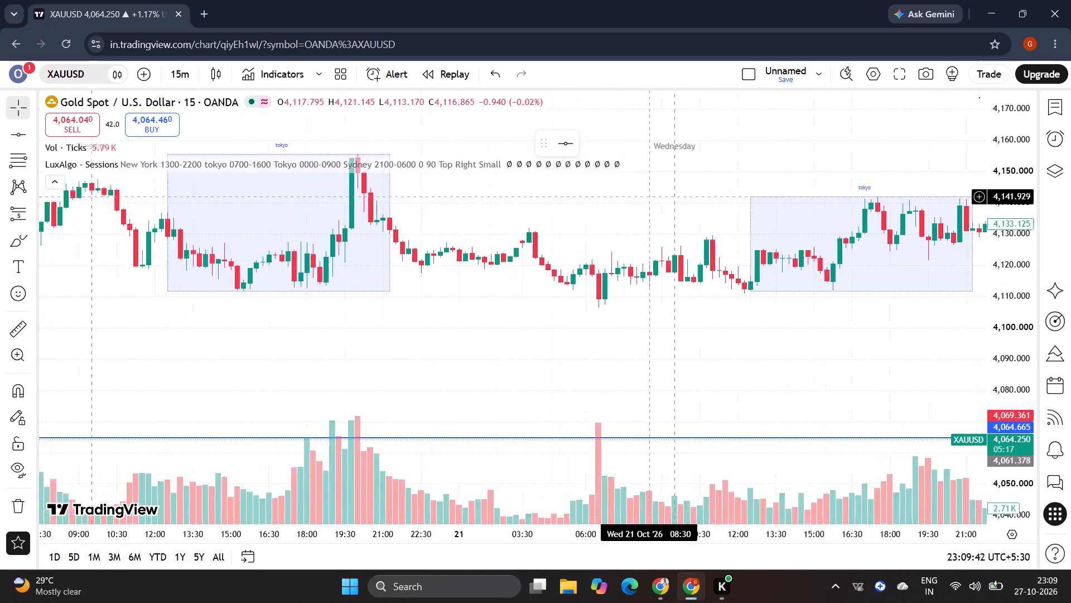
scroll(649, 197, right, 1)
drag(649, 197, 765, 245)
scroll(436, 257, right, 6)
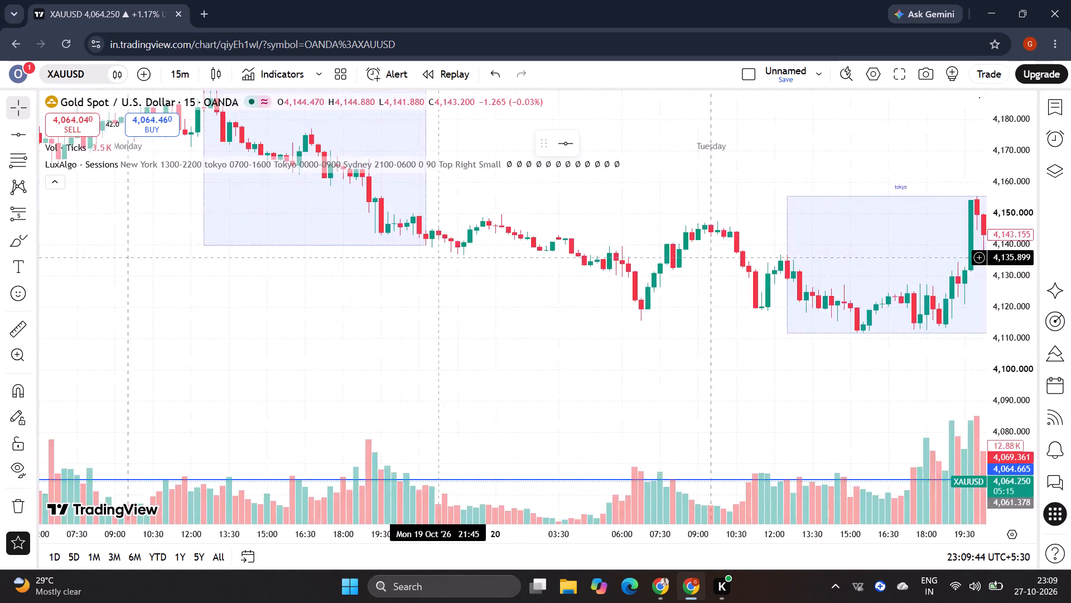
drag(605, 181, 635, 232)
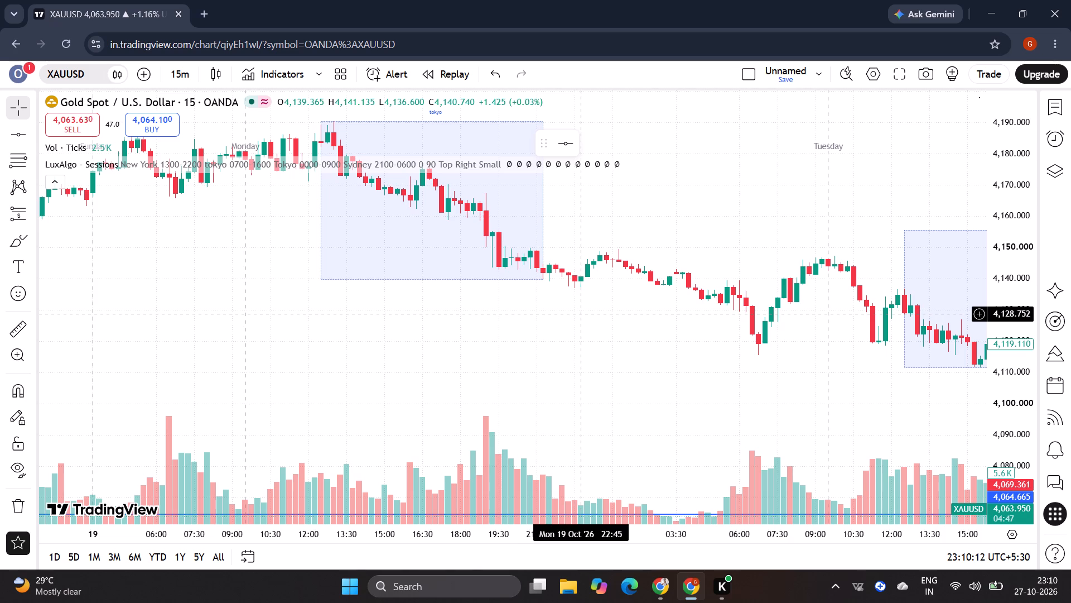
drag(586, 324, 644, 412)
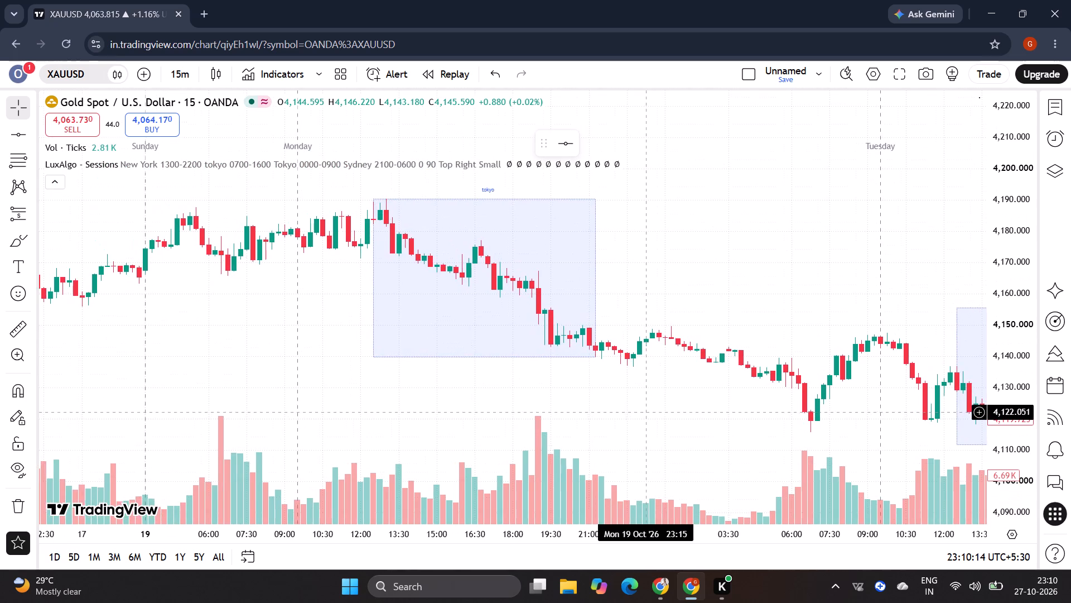
scroll(340, 276, right, 7)
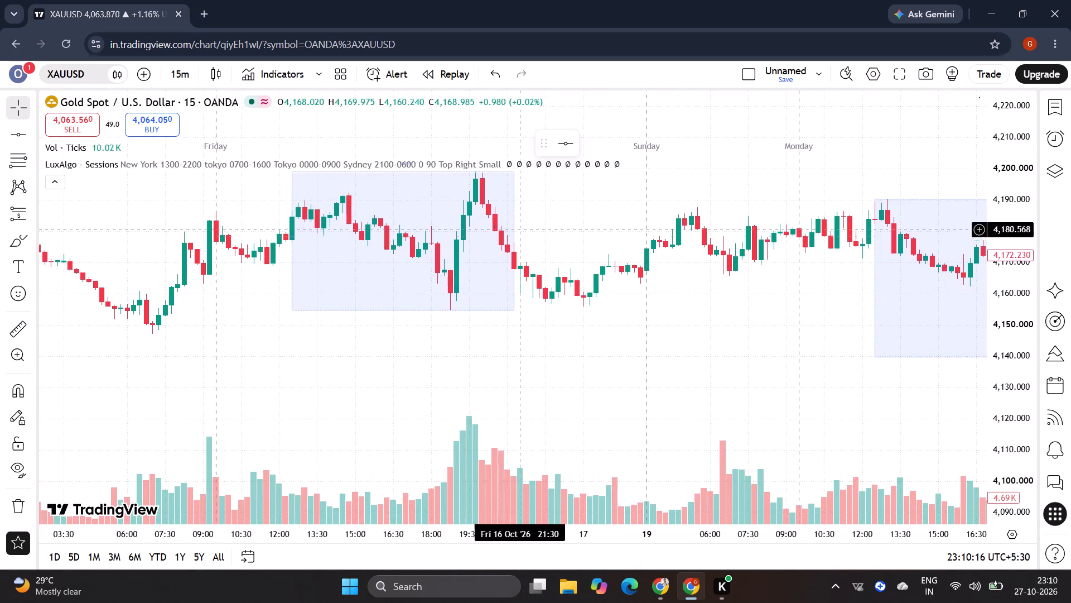
scroll(551, 281, right, 4)
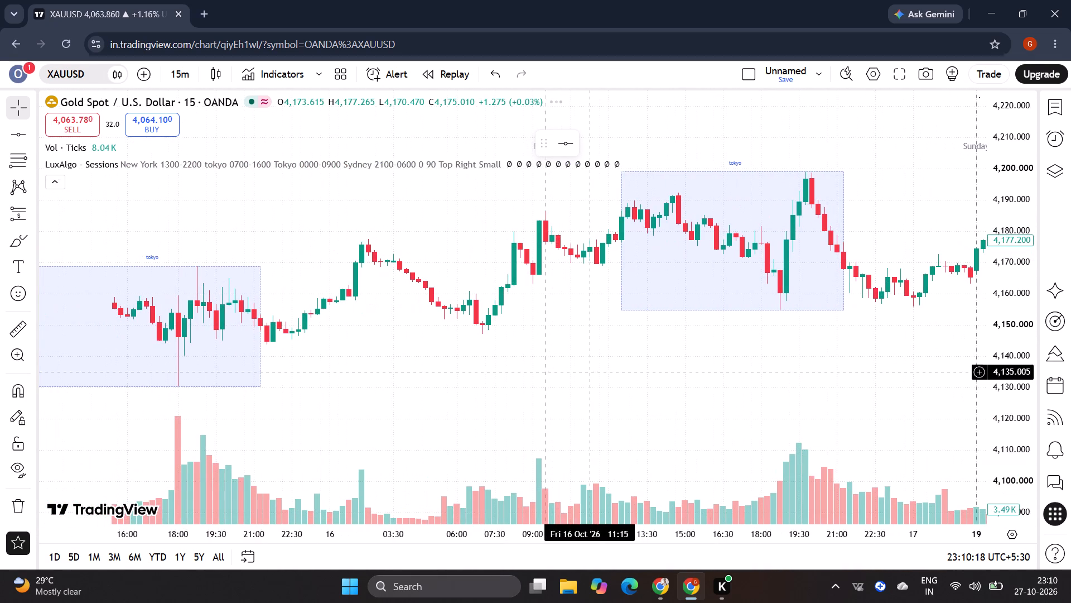
key(alt+Tab)
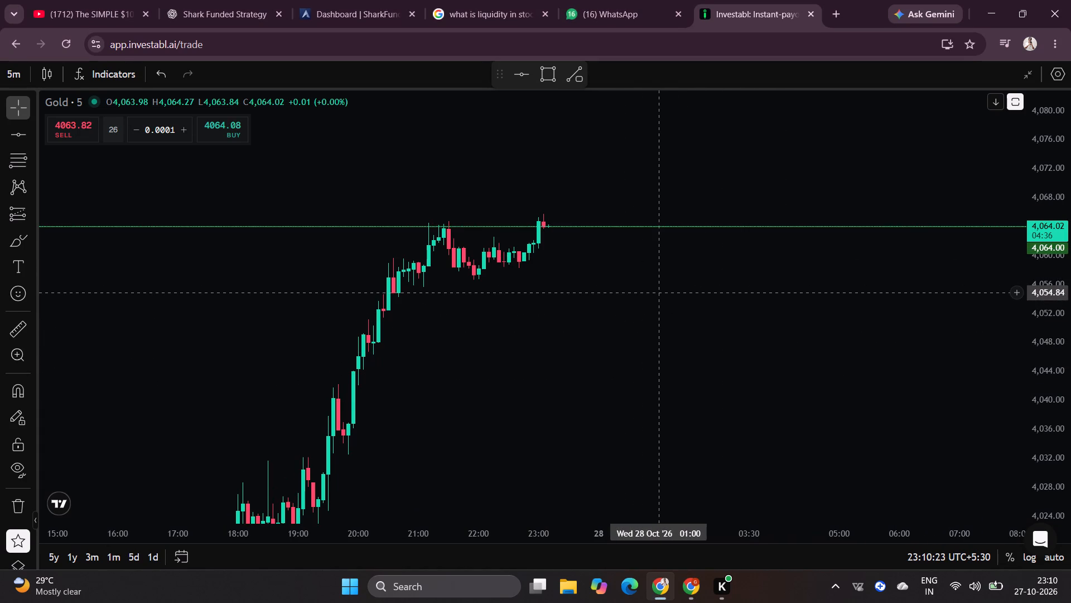
key(alt+Tab)
scroll(584, 290, right, 1)
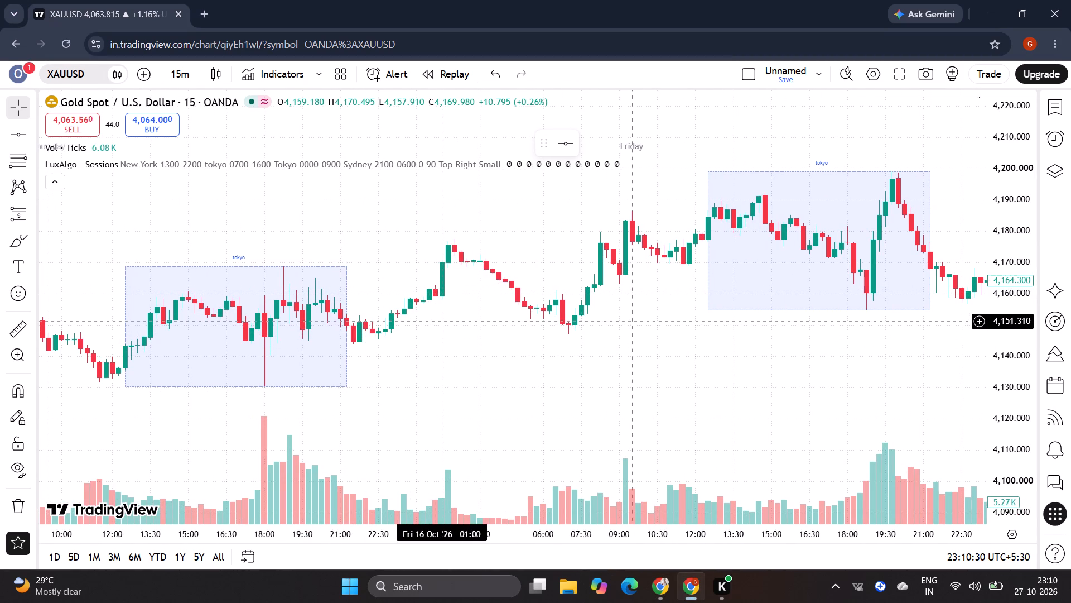
scroll(417, 329, right, 2)
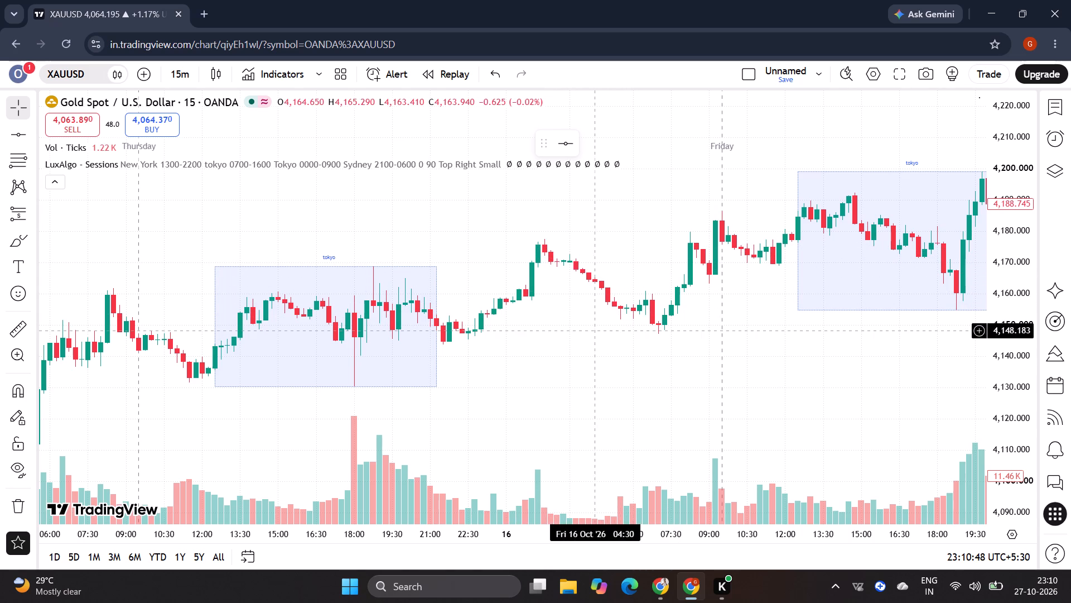
scroll(482, 308, right, 2)
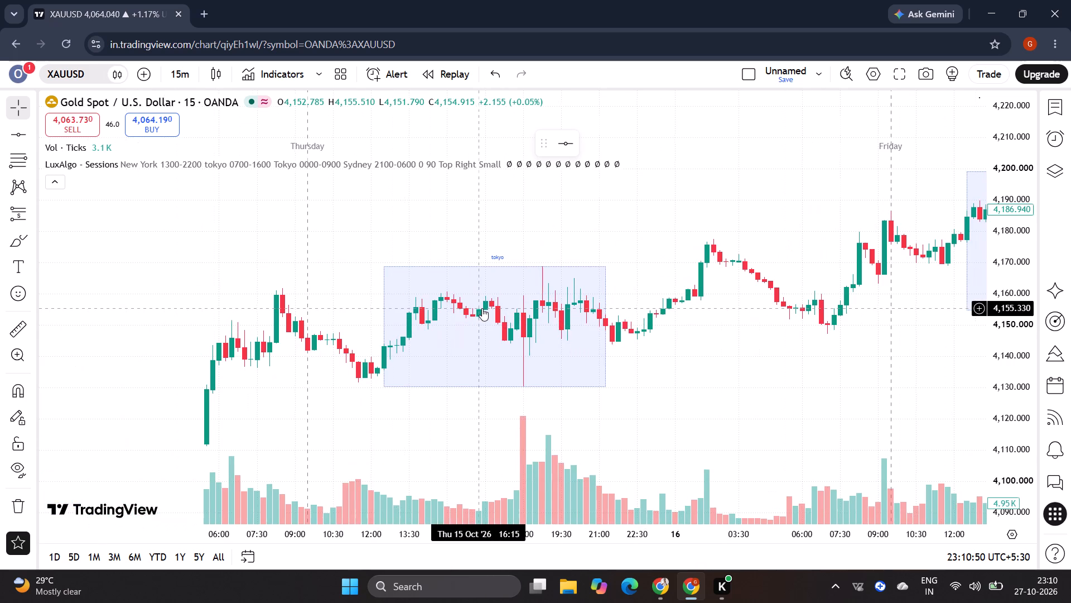
scroll(482, 308, right, 3)
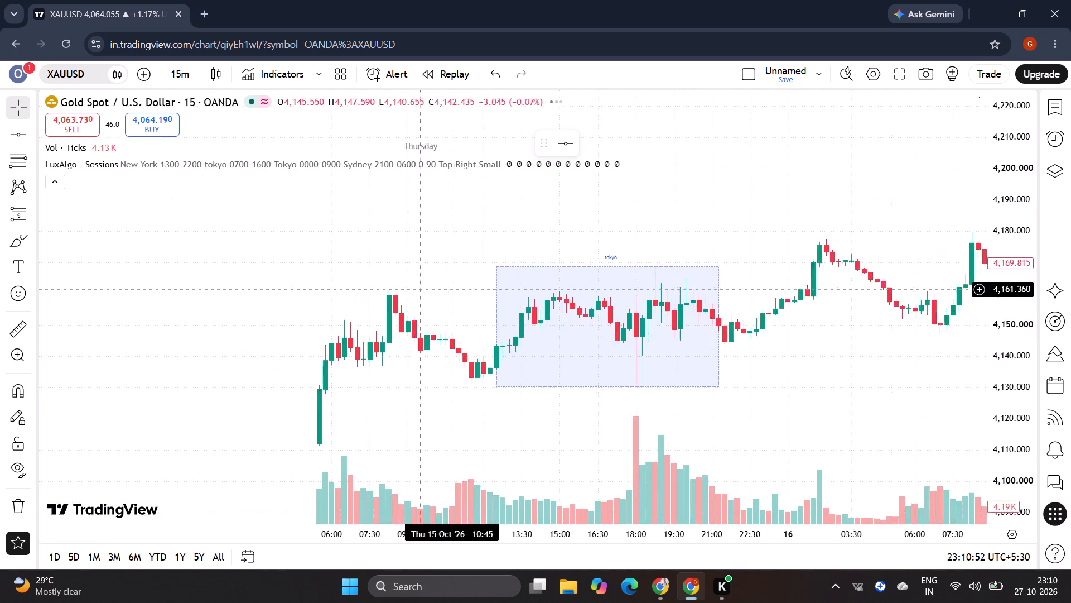
scroll(453, 289, right, 4)
drag(453, 289, 537, 167)
drag(503, 284, 590, 301)
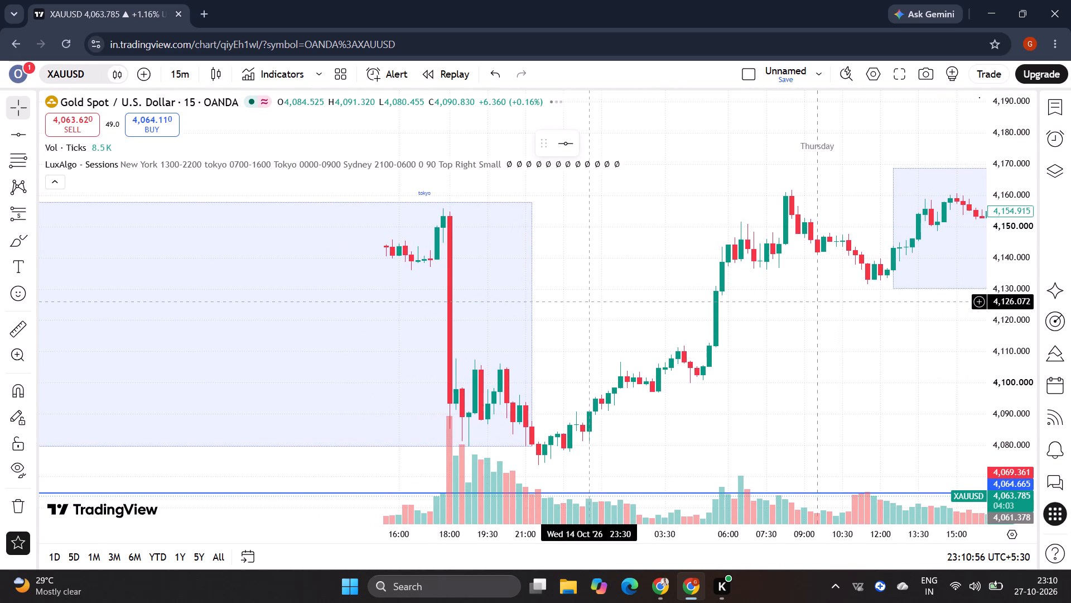
drag(594, 333, 592, 274)
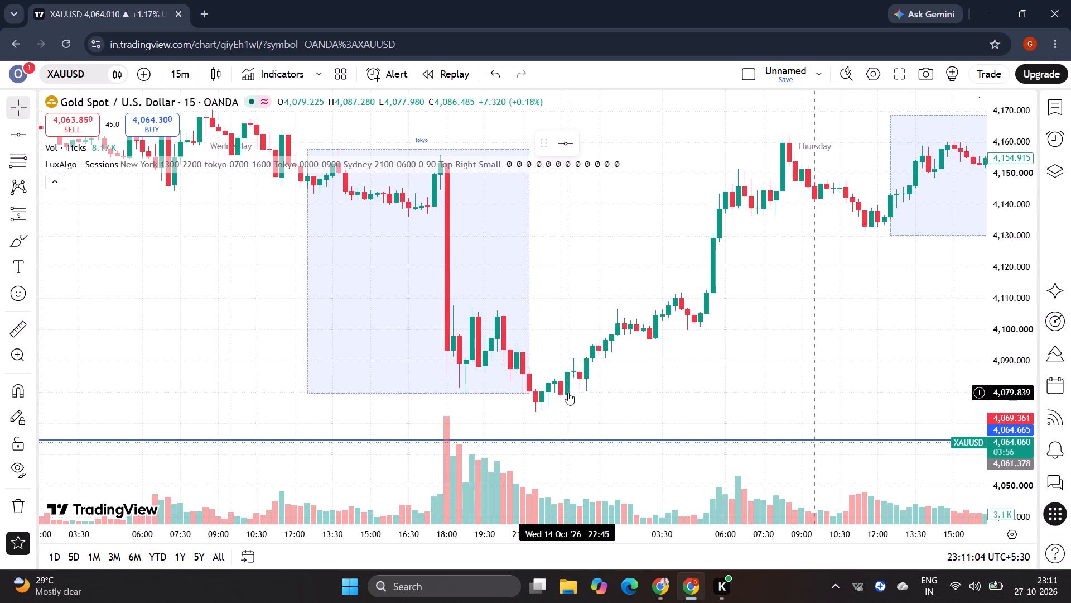
Compare how XAUUSD moved after the tokyo sessions of Wednesday 14 and Thursday 15 October.
scroll(622, 394, left, 2)
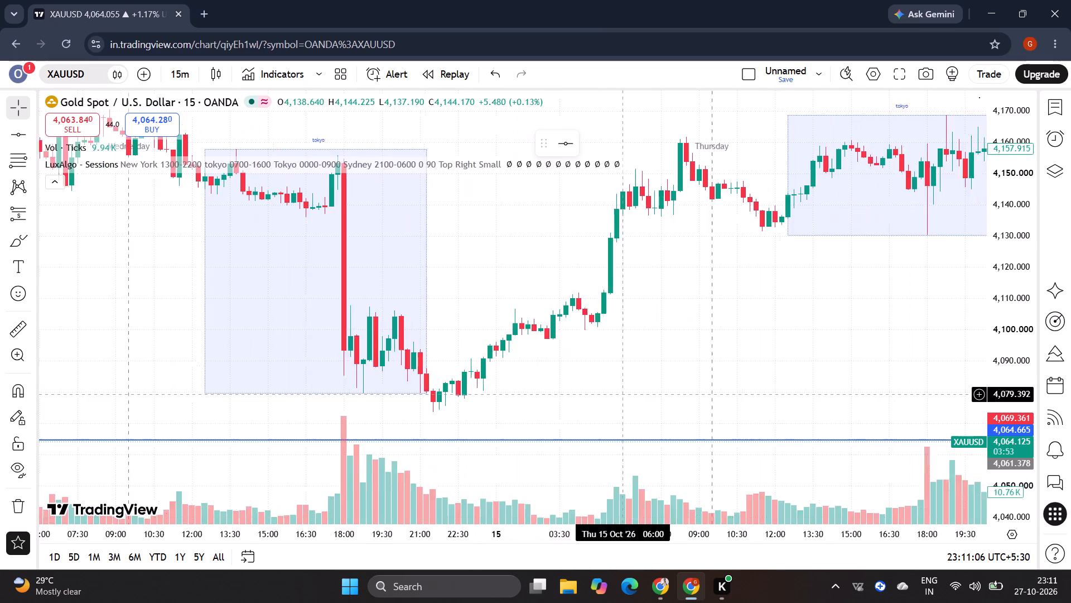
scroll(622, 394, left, 3)
scroll(735, 266, left, 2)
drag(735, 266, 723, 347)
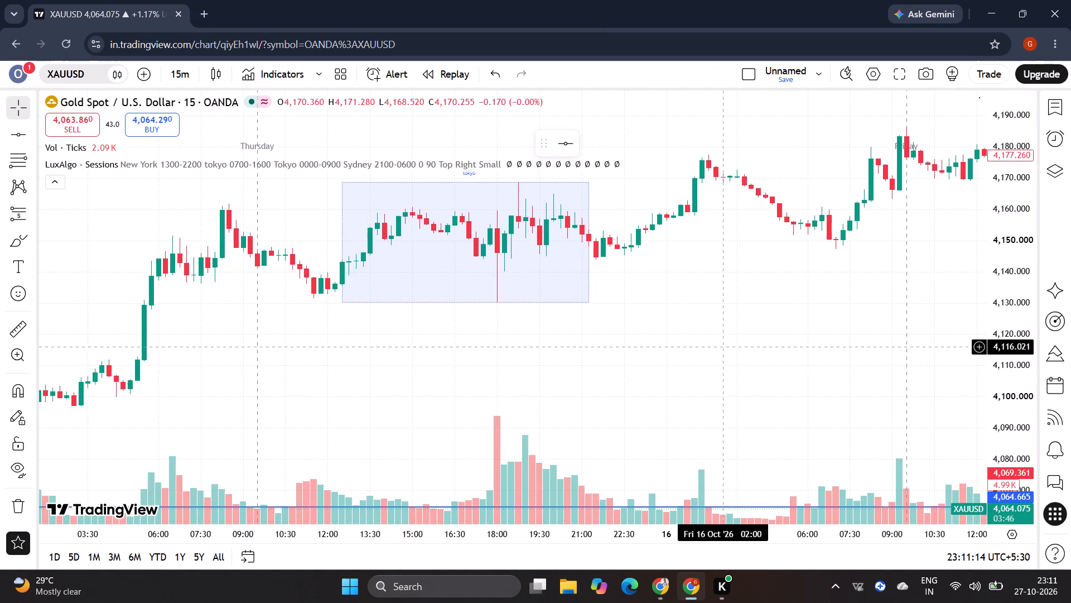
scroll(681, 339, right, 7)
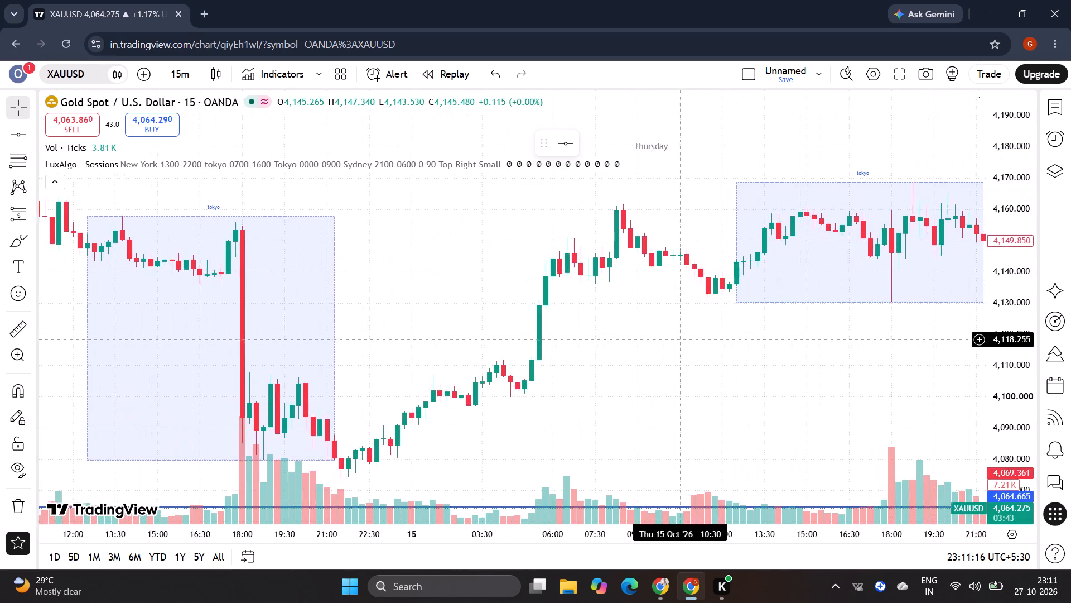
scroll(681, 339, right, 2)
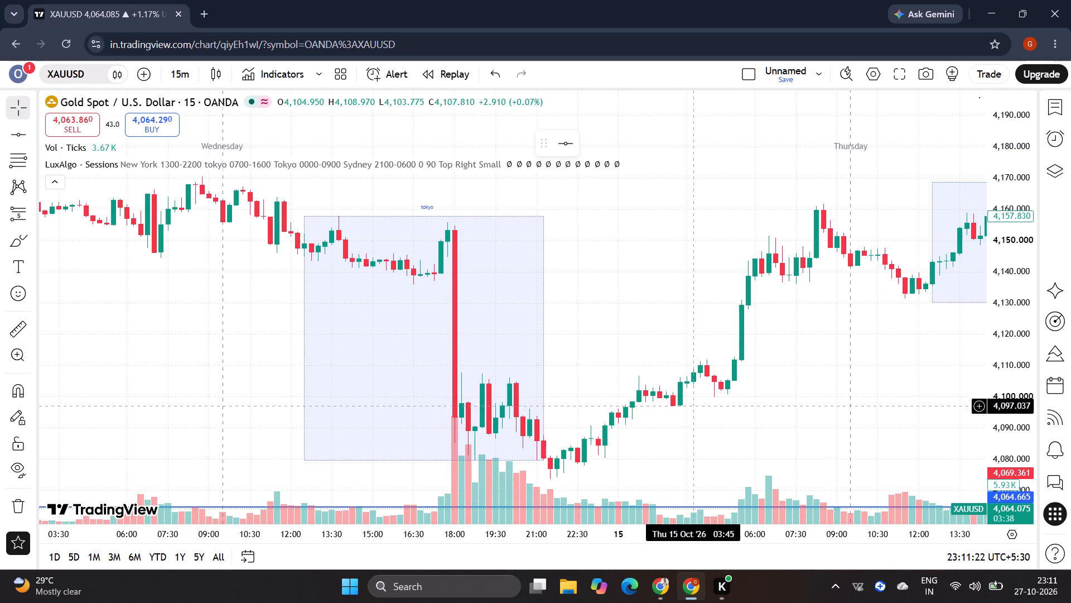
Review XAUUSD price action forward from 15 October to the tokyo session of Tuesday 27 October.
scroll(681, 399, left, 15)
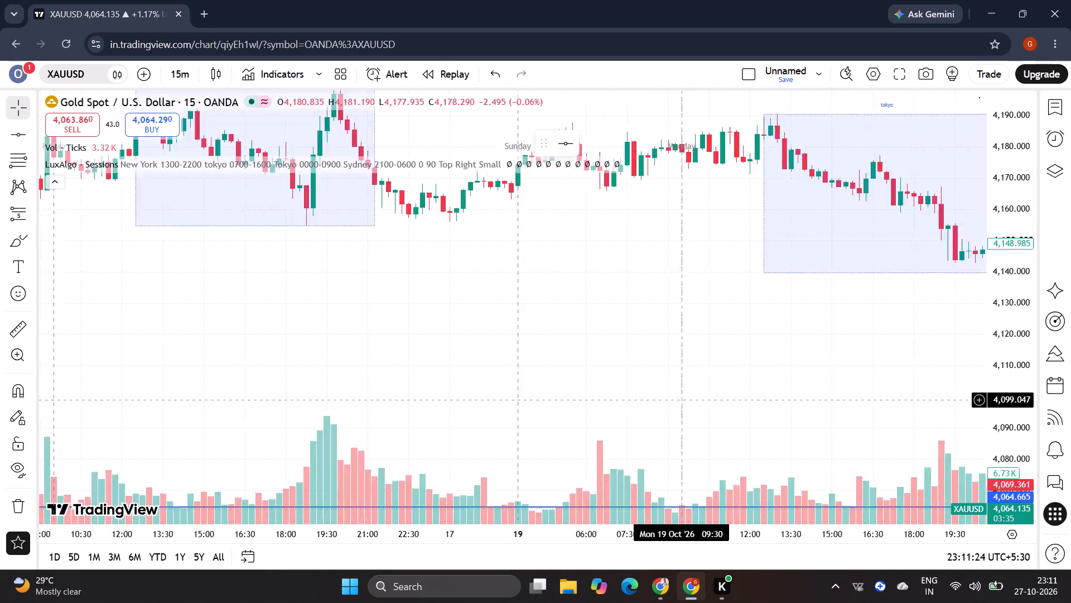
scroll(681, 399, left, 11)
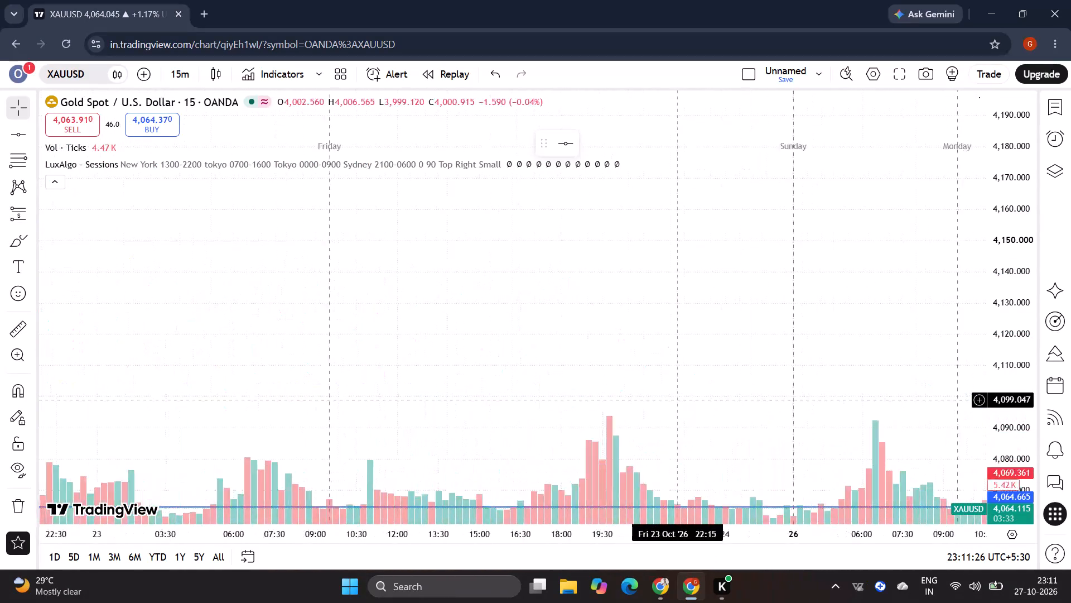
drag(681, 399, 736, 252)
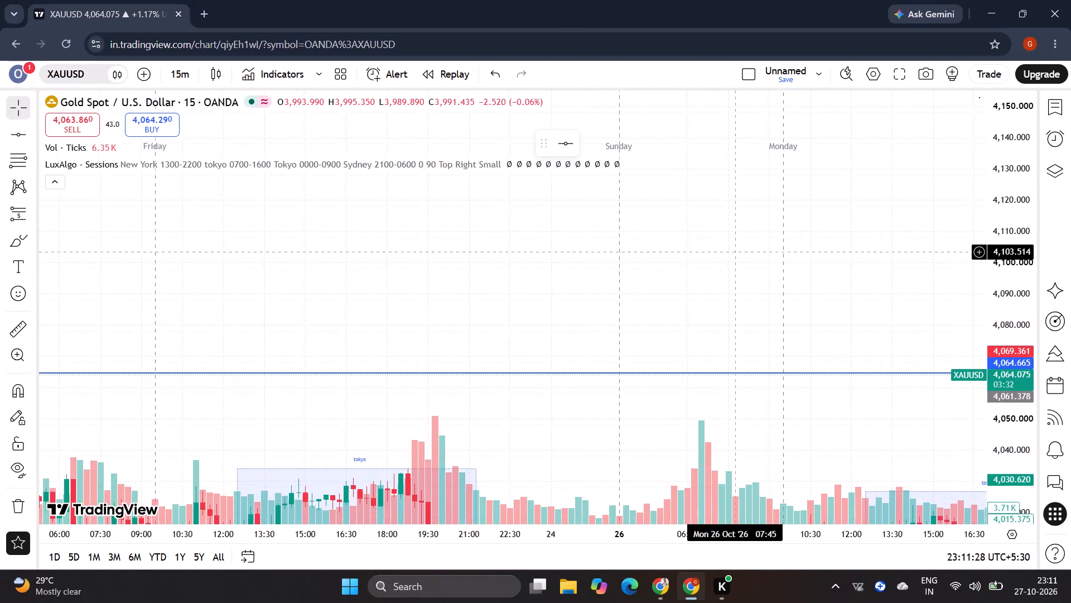
drag(710, 260, 714, 150)
drag(718, 213, 710, 133)
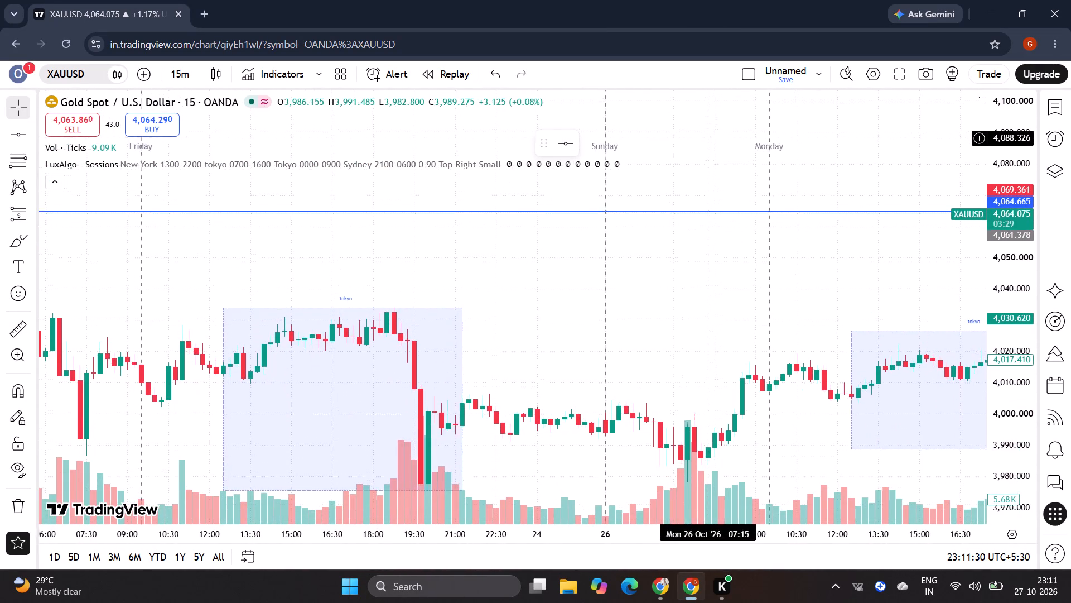
drag(710, 133, 702, 89)
scroll(781, 196, left, 6)
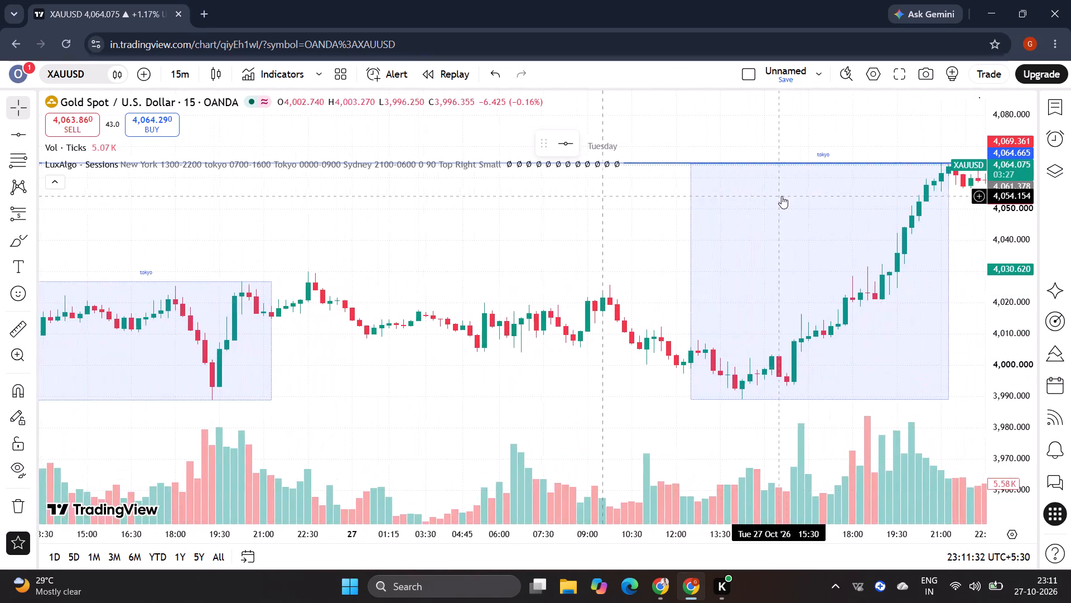
Inspect the latest XAUUSD candles at the session high beside the planned short position at a larger price scale.
scroll(781, 196, left, 3)
scroll(781, 196, right, 6)
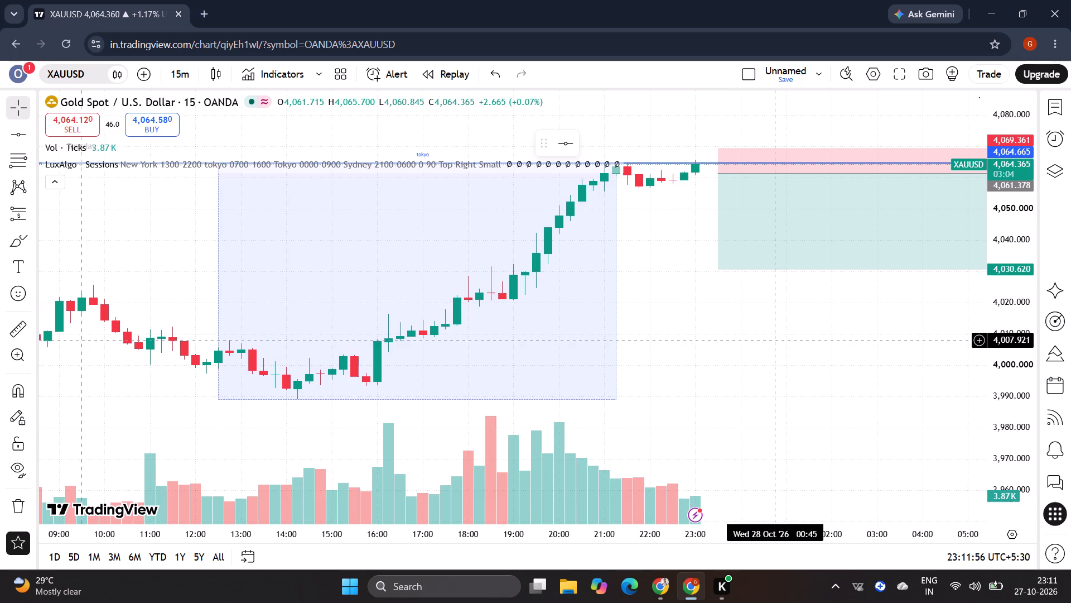
drag(770, 340, 775, 434)
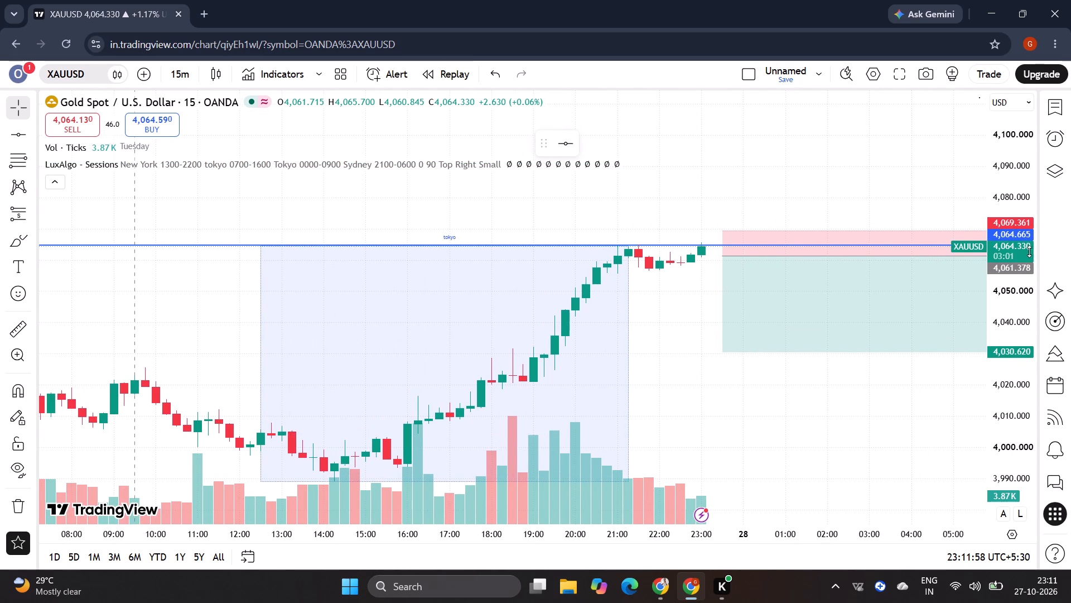
scroll(1029, 251, up, 7)
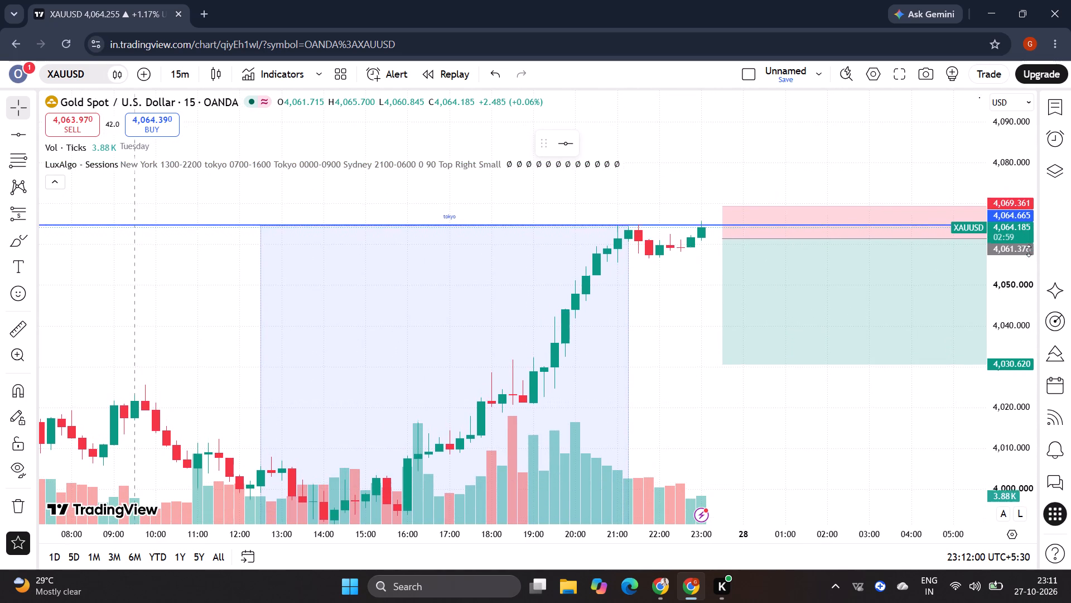
scroll(1029, 251, up, 2)
scroll(766, 355, up, 1)
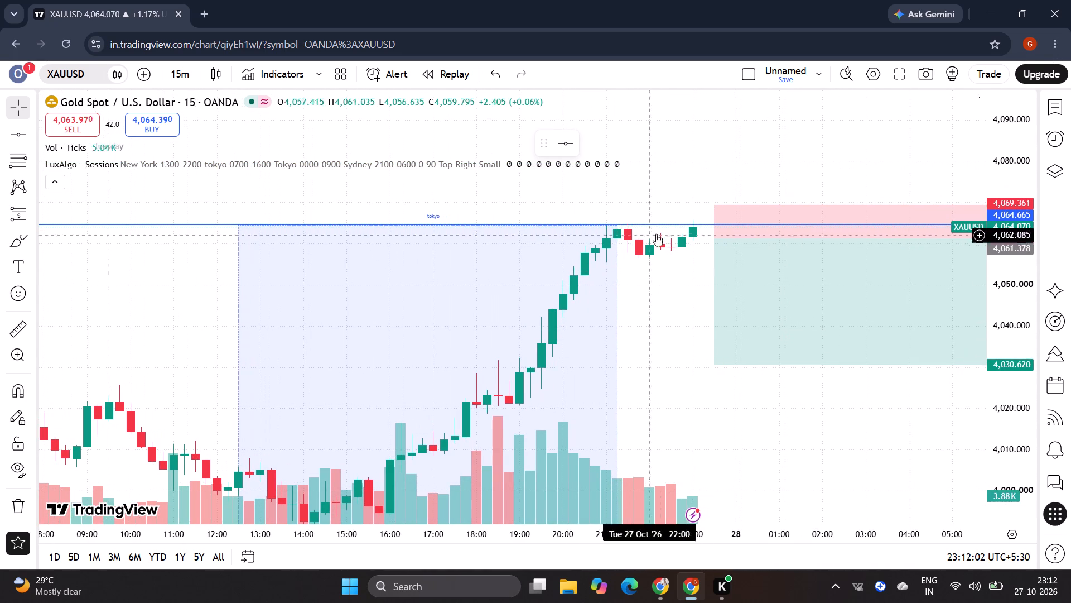
Switch to Investabl and take a closer look at the latest 5-minute gold candles around the 4,064.00 line.
key(alt+Tab)
scroll(595, 349, left, 1)
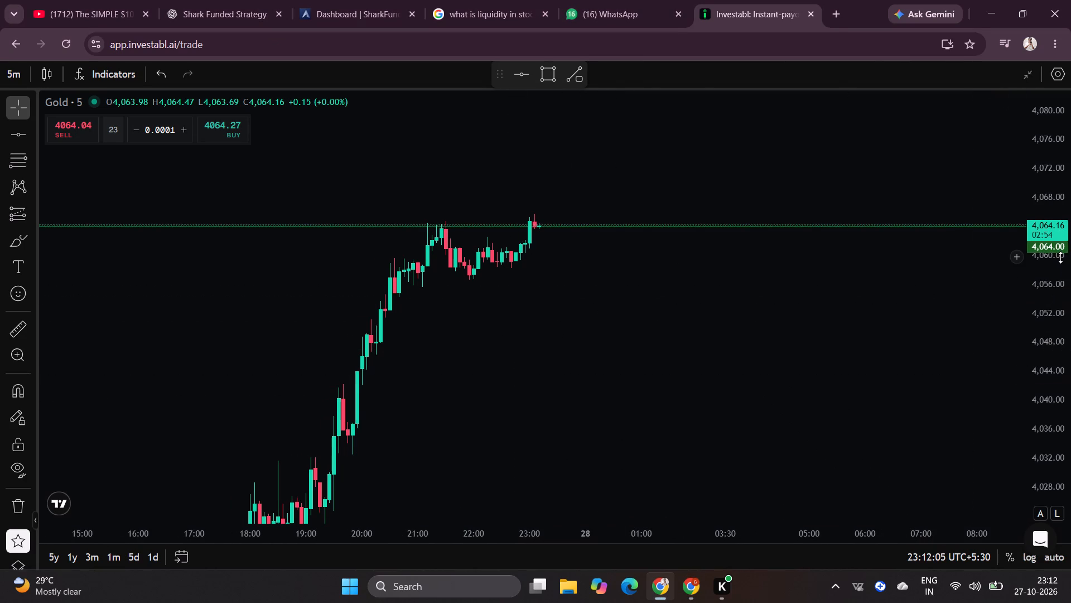
scroll(1060, 257, up, 3)
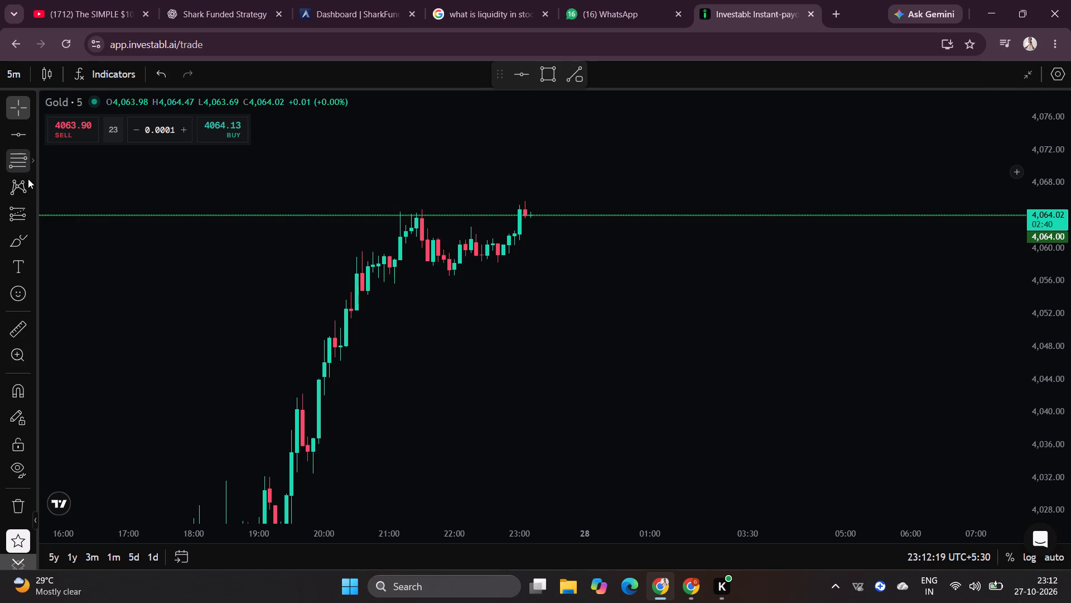
Place a short position just after the latest gold candle, with entry at about 4,063.32 and stop at about 4,065.96.
click(31, 212)
click(75, 242)
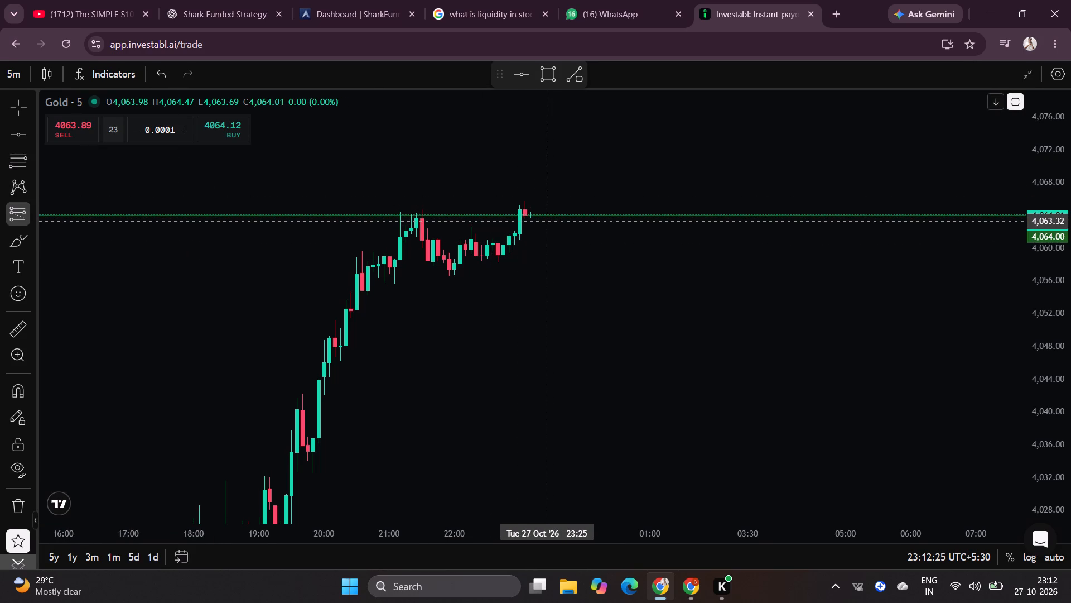
click(547, 221)
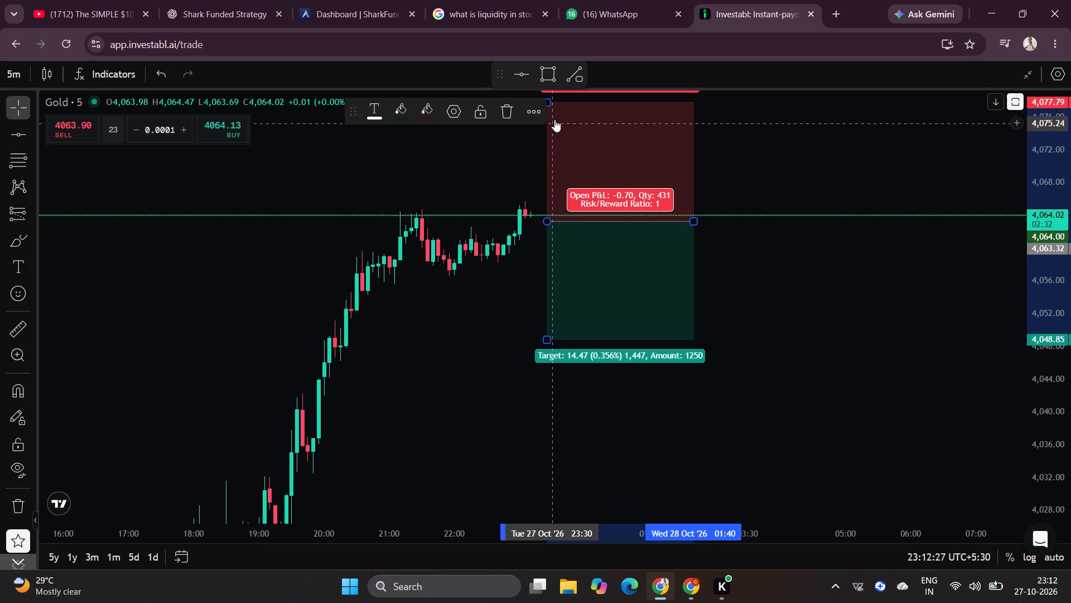
drag(550, 100, 552, 195)
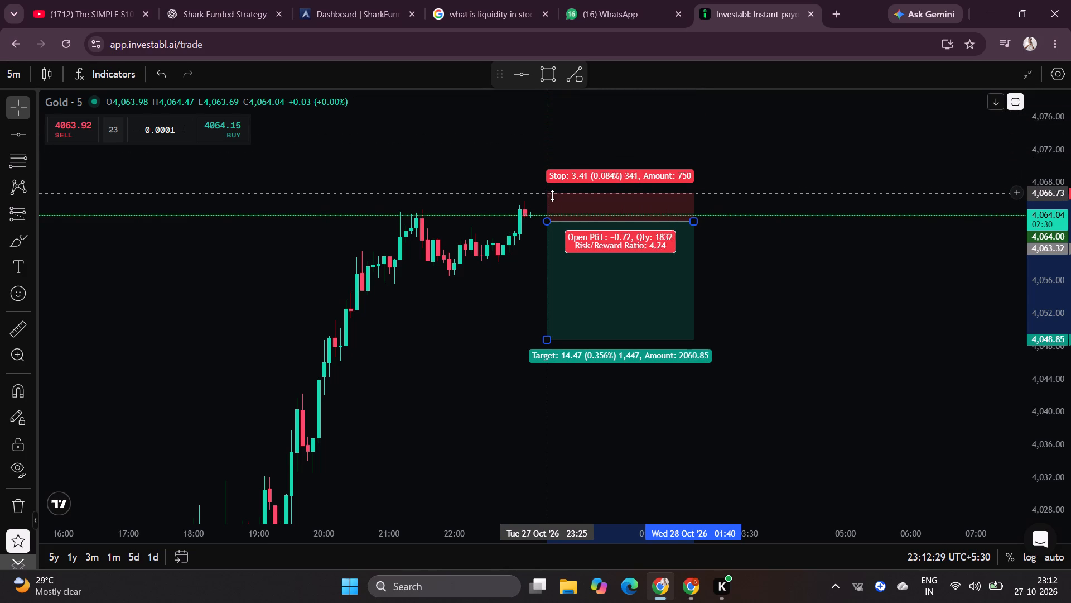
drag(552, 195, 552, 198)
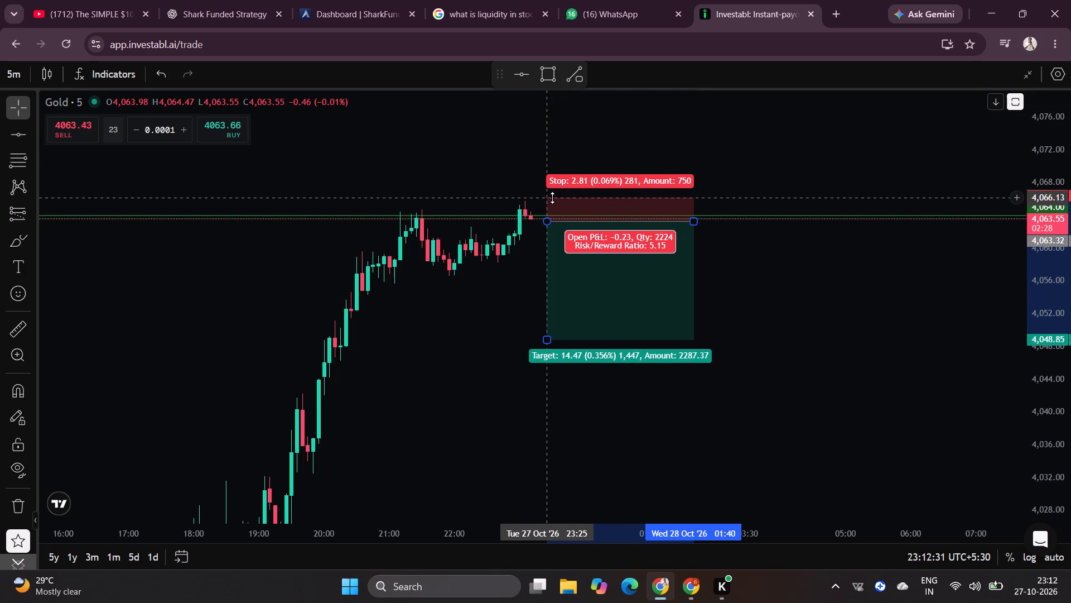
drag(552, 198, 552, 199)
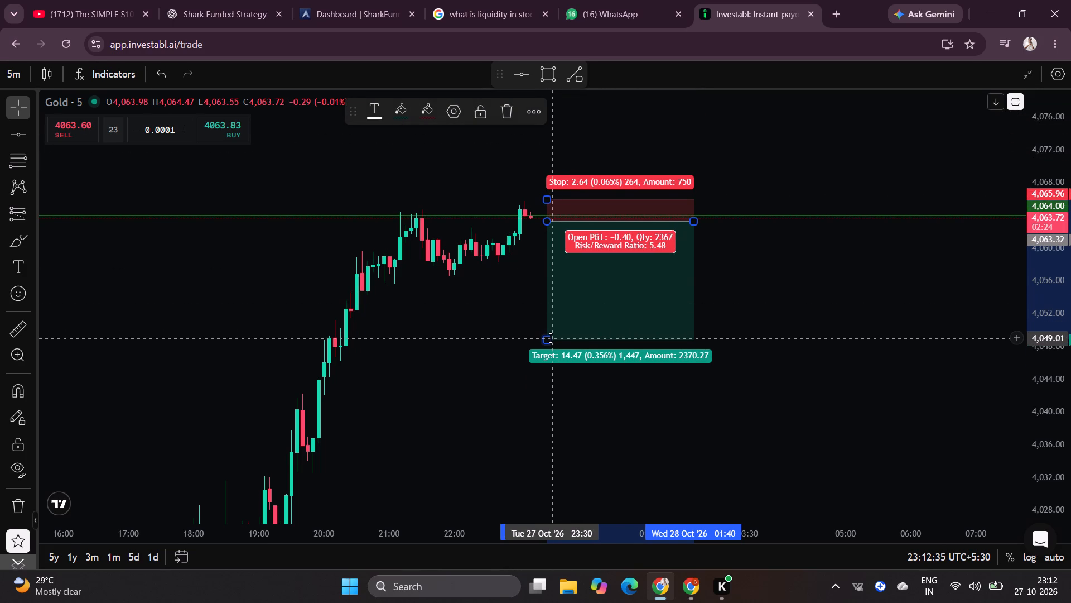
Bring the short position's target to about 4,052.76 for a risk/reward ratio of 4.
drag(551, 338, 550, 320)
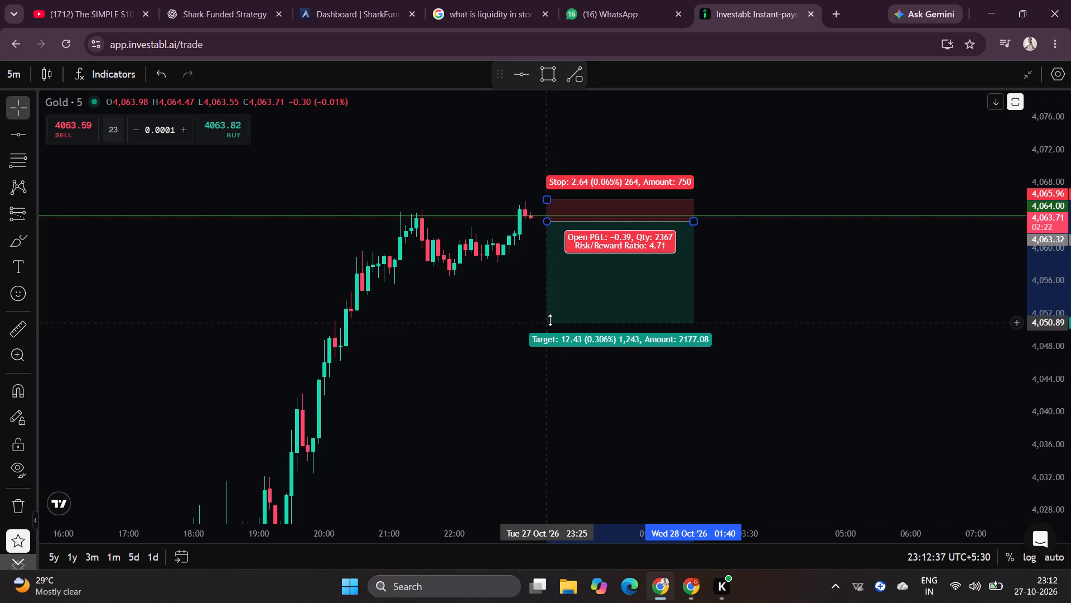
drag(550, 320, 551, 307)
click(572, 379)
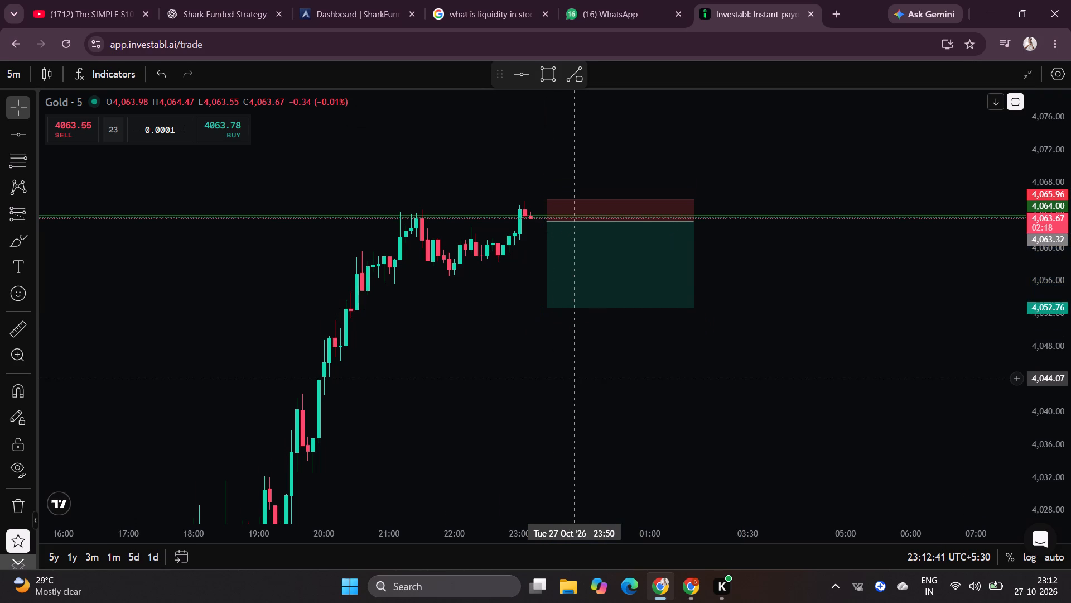
Switch to TradingView to check the live XAUUSD candle against the planned short, and return to Investabl.
scroll(572, 379, left, 1)
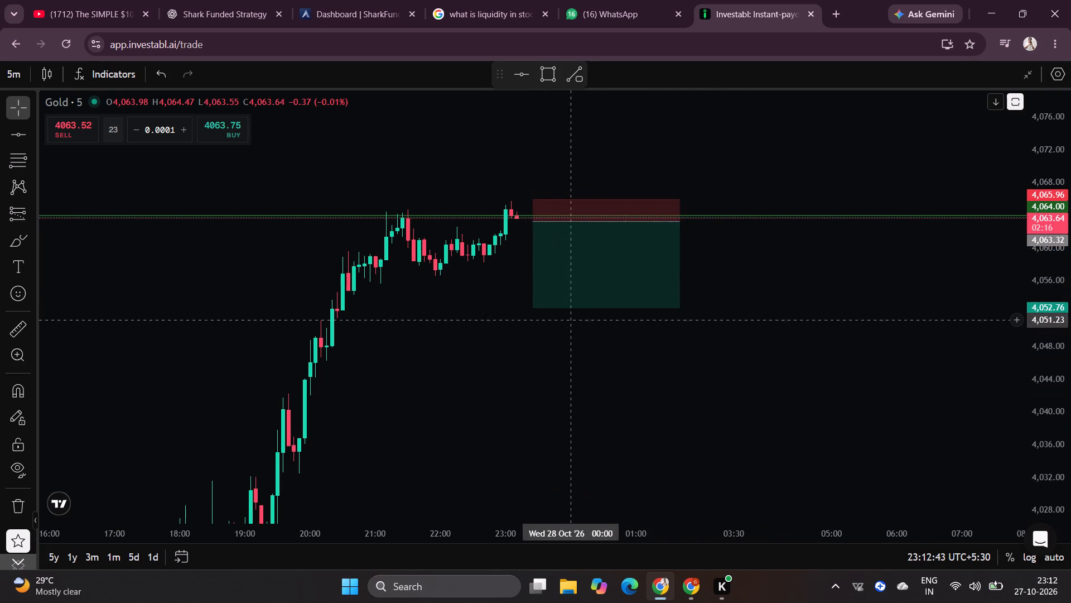
key(alt+Tab)
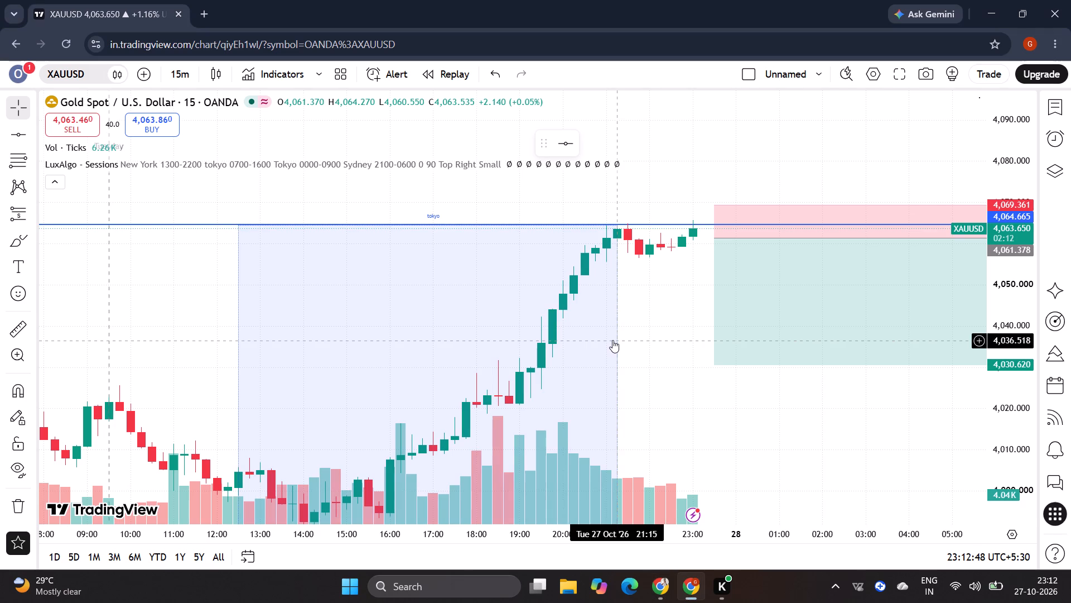
click(764, 417)
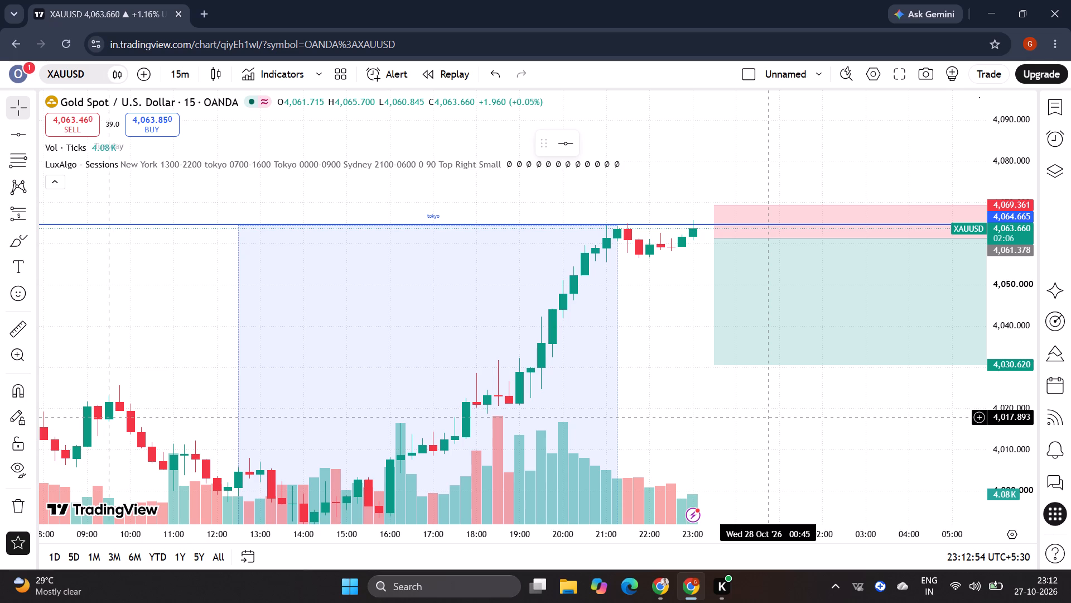
key(alt+Tab)
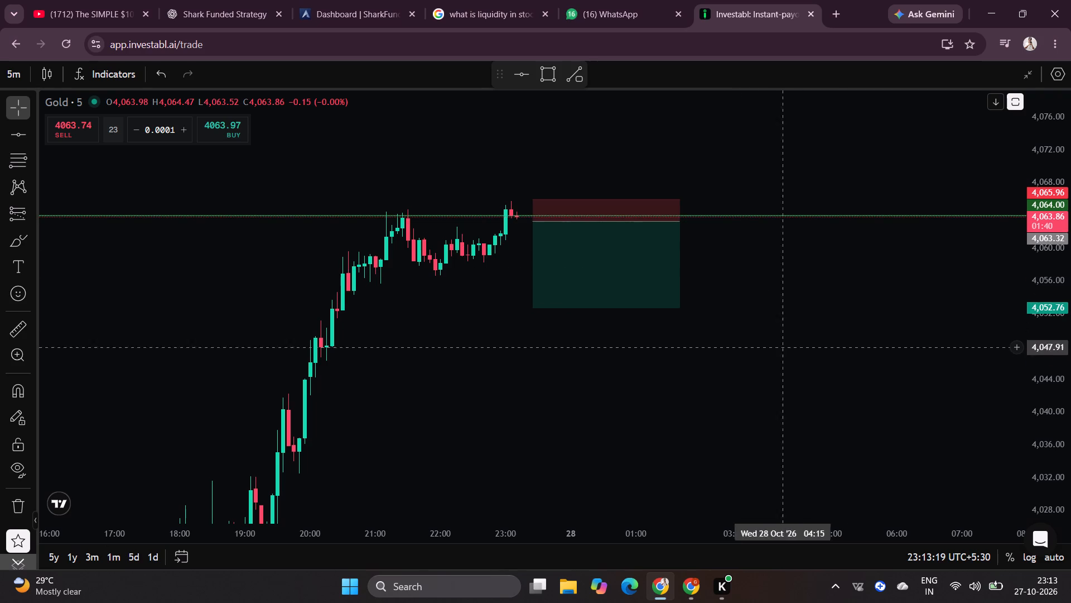
Move the whole short position back to start at 23:15 beside the latest candle, with entry at about 4,063.24.
scroll(578, 347, left, 1)
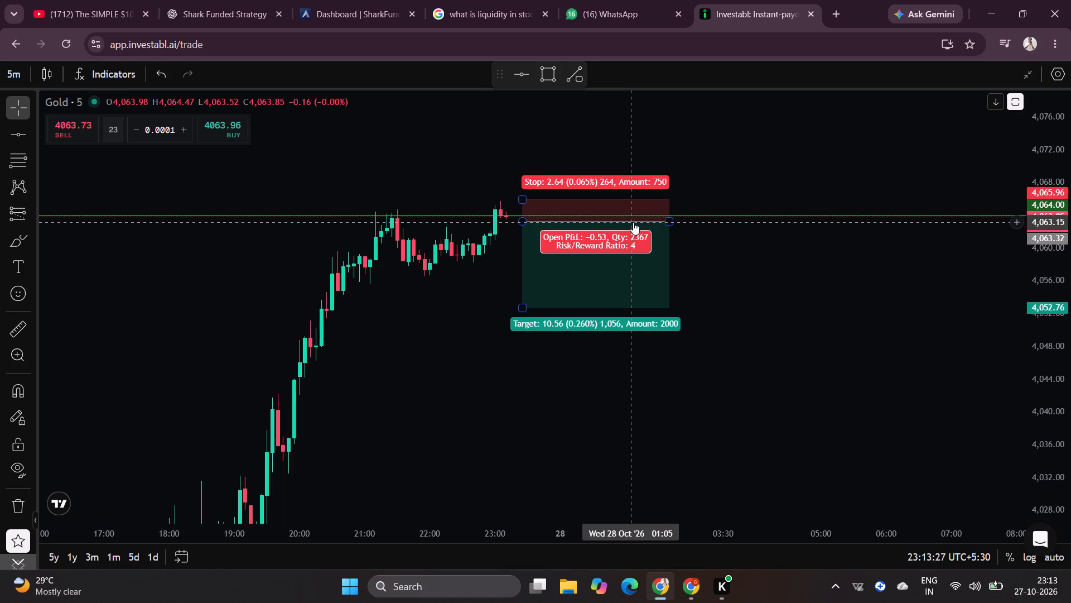
drag(633, 222, 621, 222)
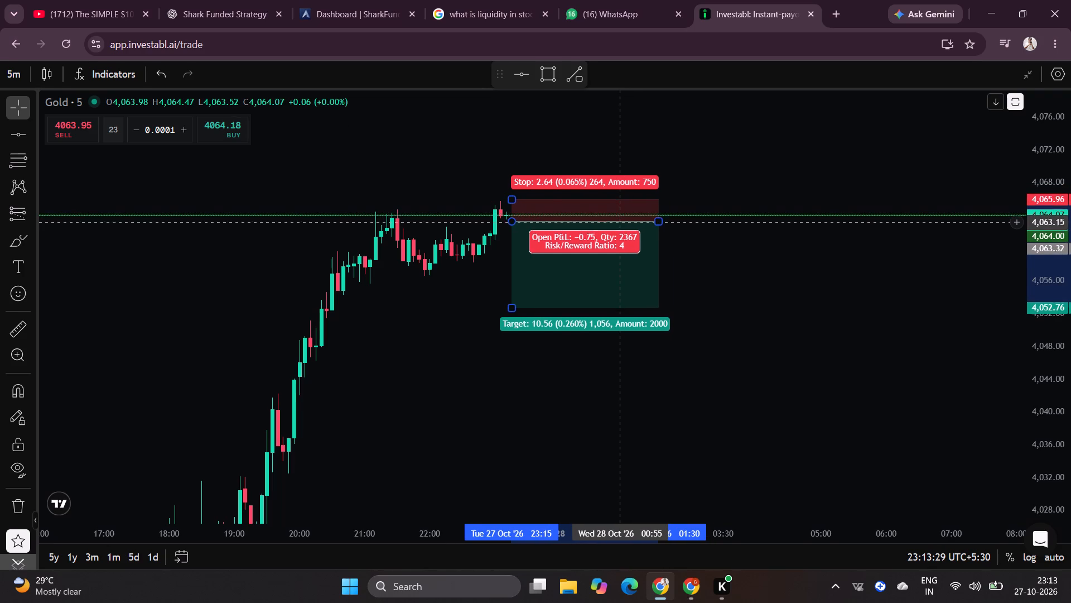
drag(621, 222, 620, 220)
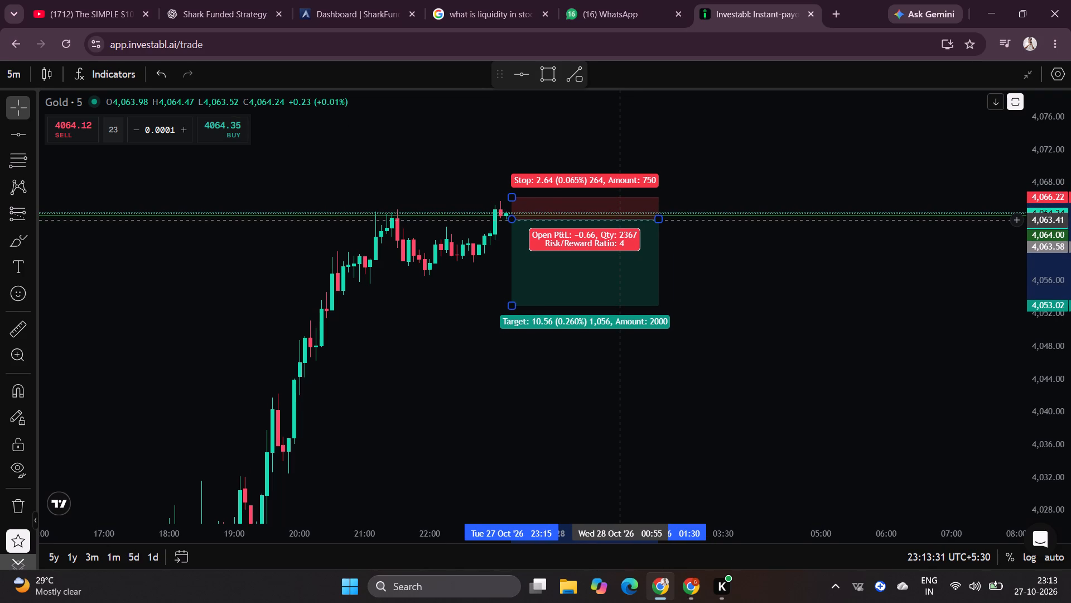
drag(620, 220, 621, 220)
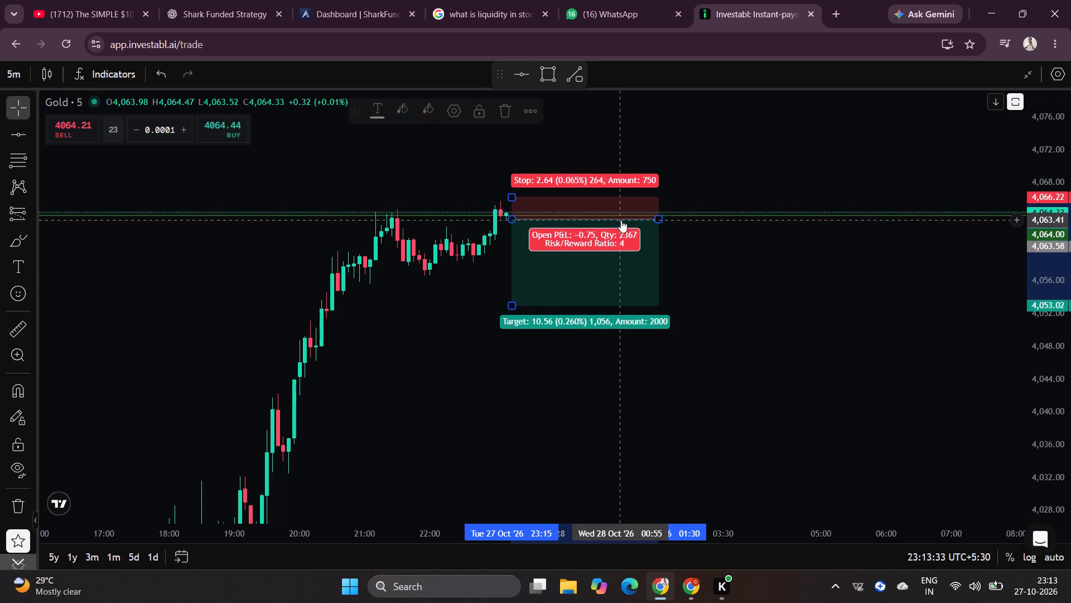
click(820, 305)
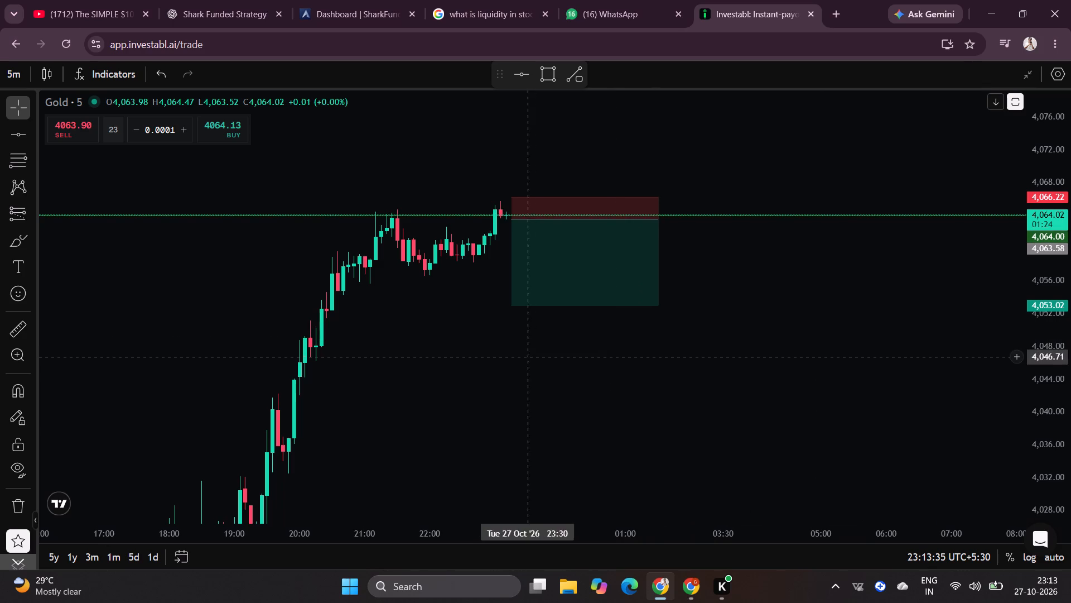
click(572, 252)
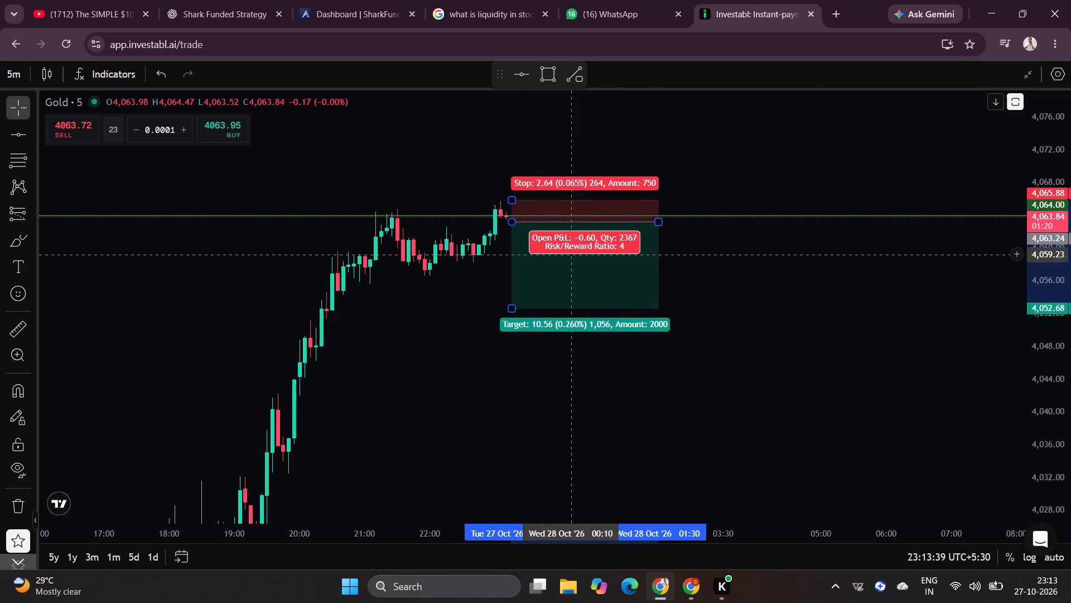
click(916, 345)
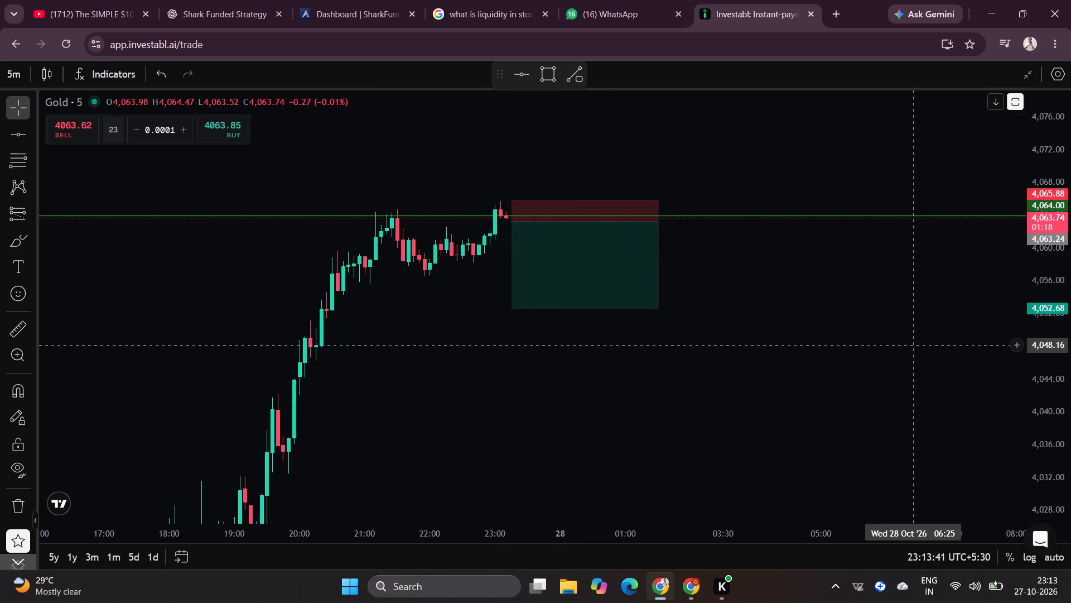
Switch to TradingView to recheck the latest XAUUSD candles at the session high beside the planned short, and return to Investabl.
key(alt+Tab)
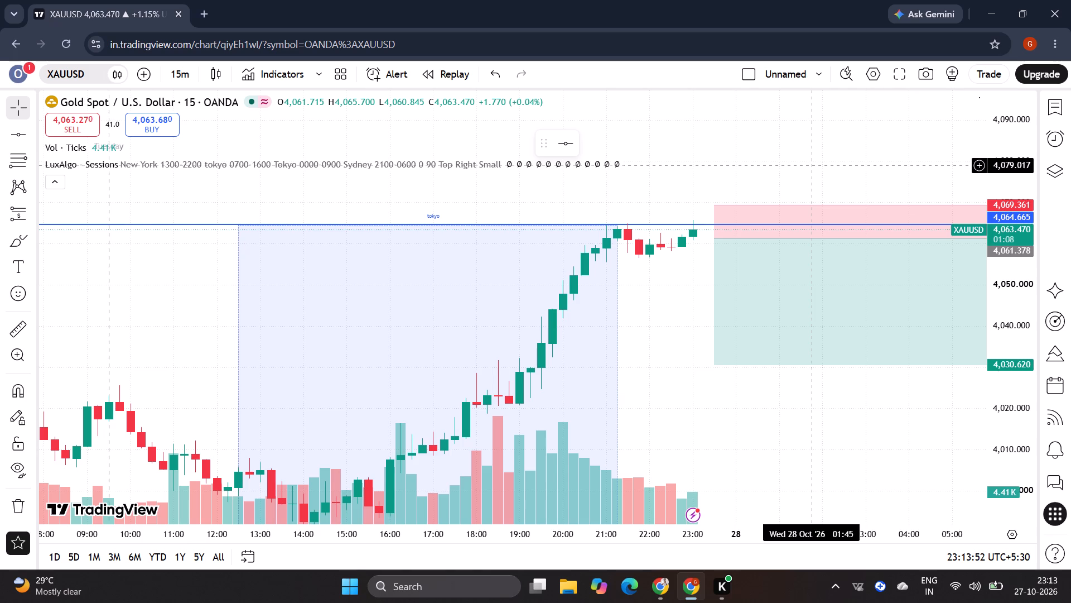
scroll(1007, 298, up, 2)
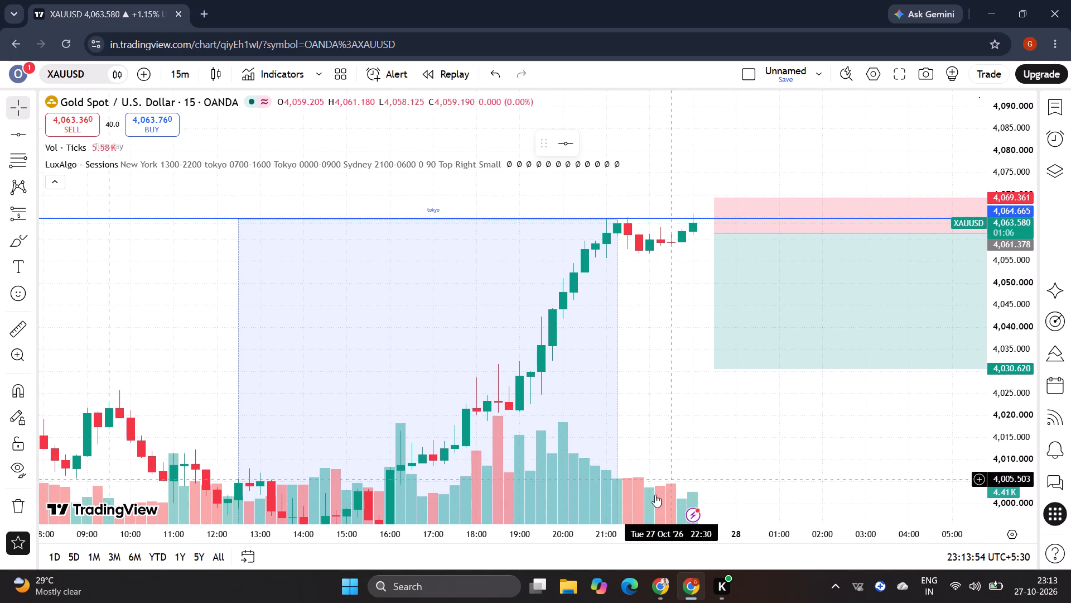
scroll(631, 527, down, 1)
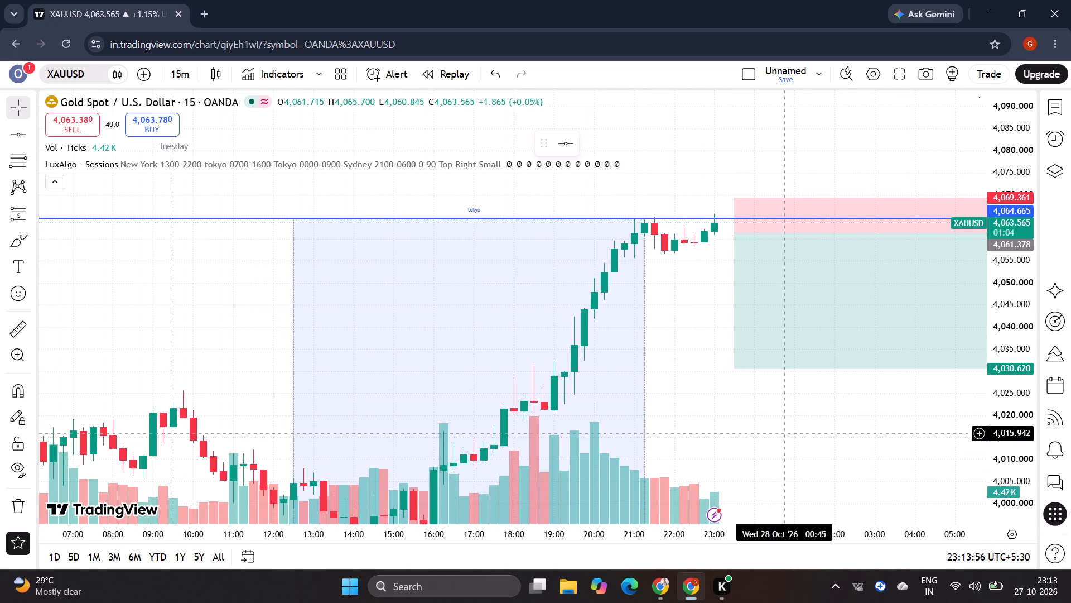
drag(780, 433, 702, 442)
key(alt+Tab)
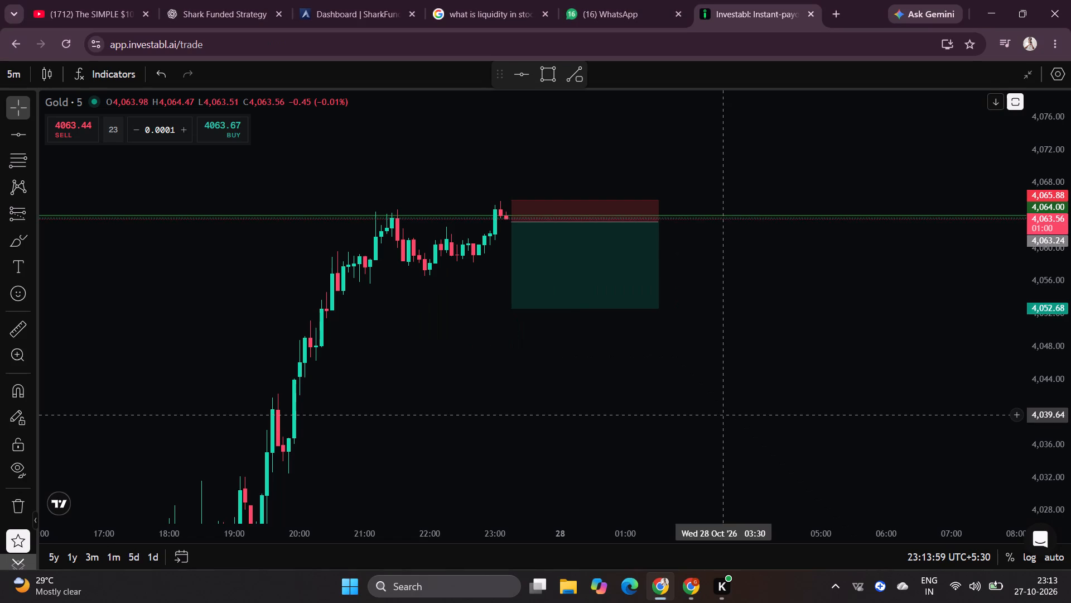
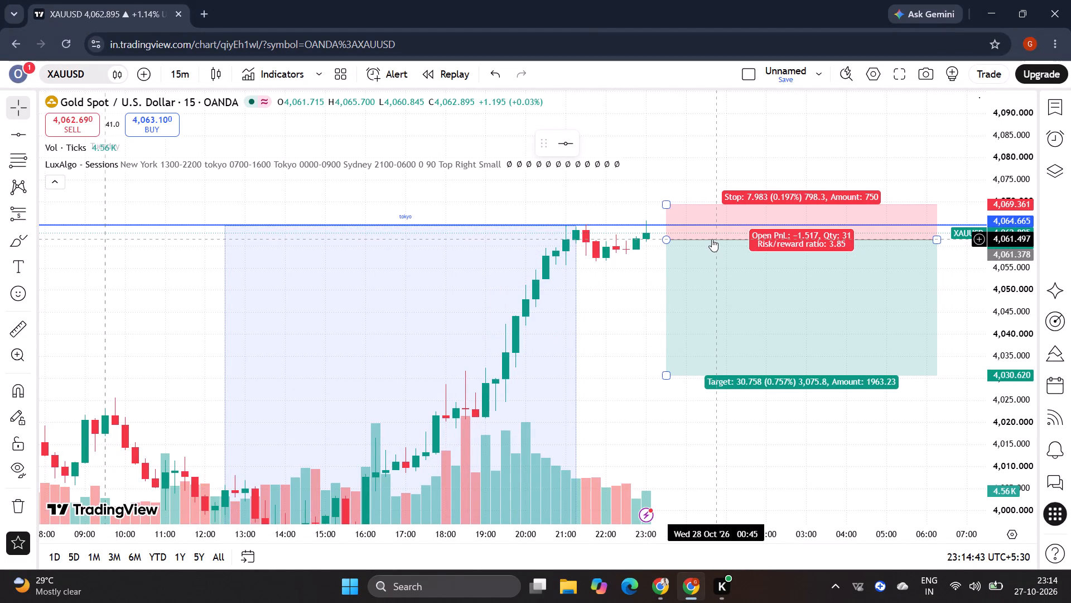
Move the whole XAUUSD short position back to start at 23:00 on the latest candle, with entry at about 4,061.38.
drag(712, 239, 701, 240)
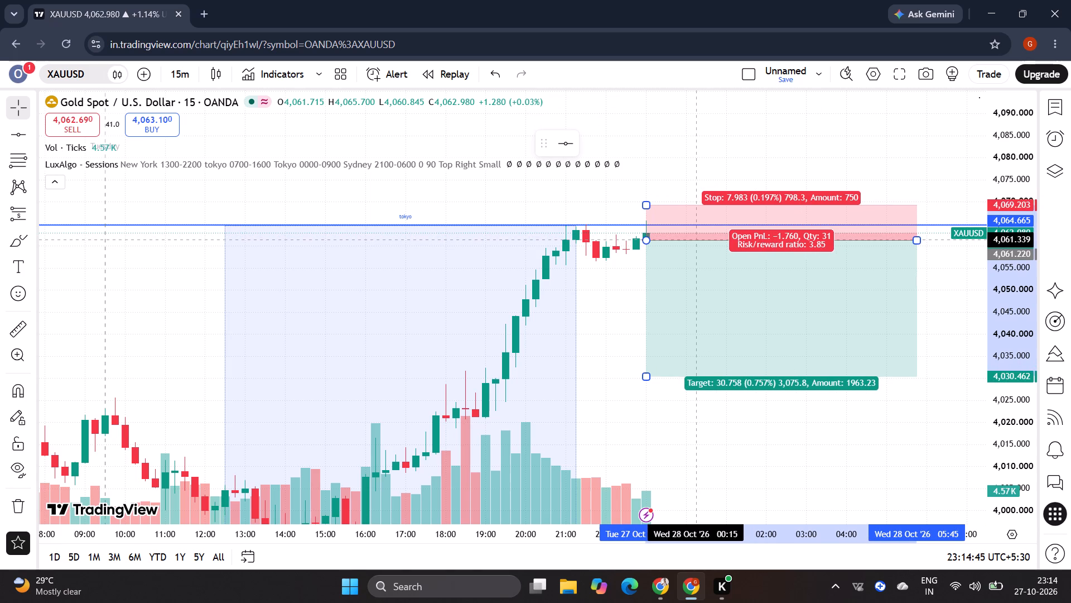
drag(701, 240, 699, 239)
click(599, 299)
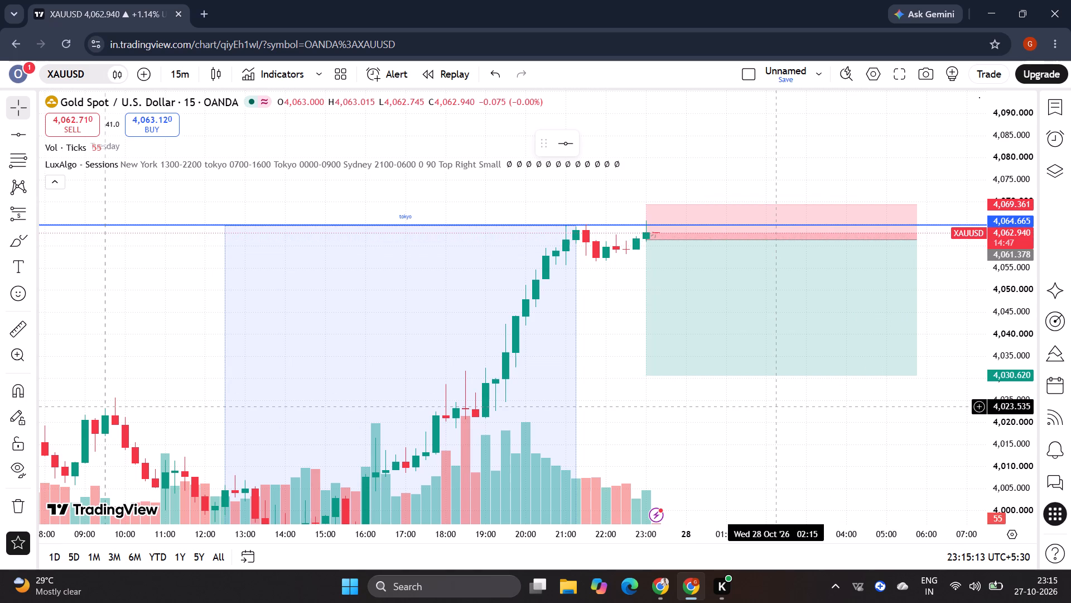
Switch to Investabl and place a market sell order for 0.08 lots of gold.
key(alt+Tab)
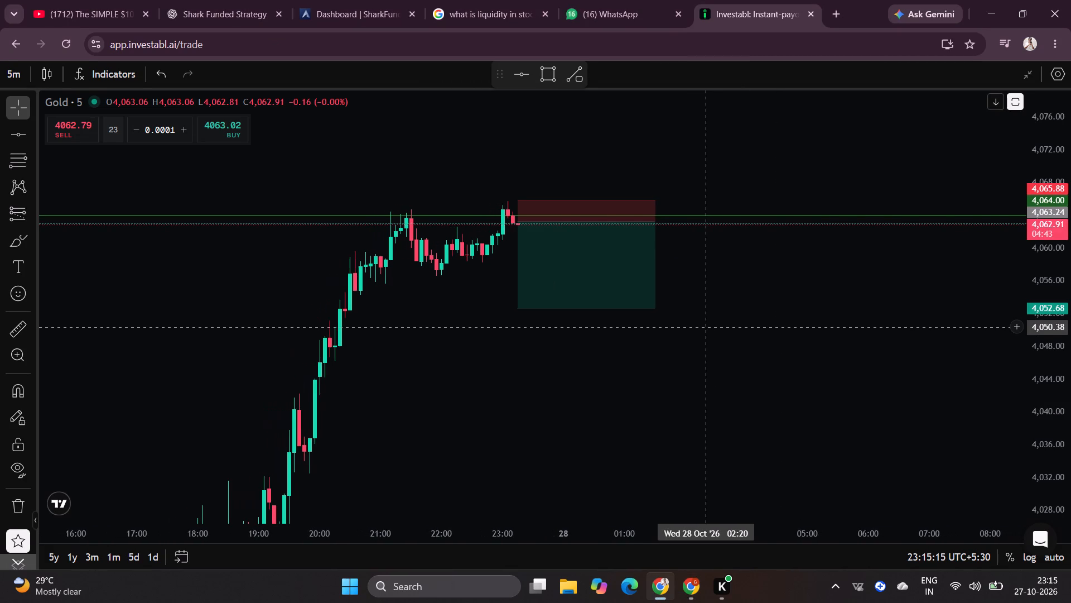
scroll(1044, 280, up, 1)
key(Escape)
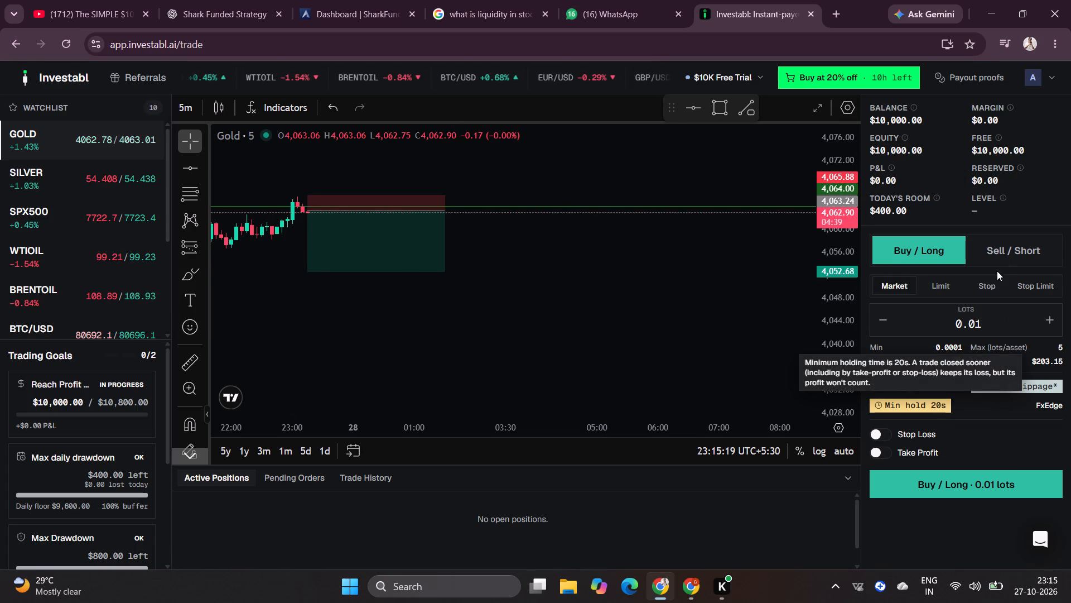
click(1002, 257)
click(991, 327)
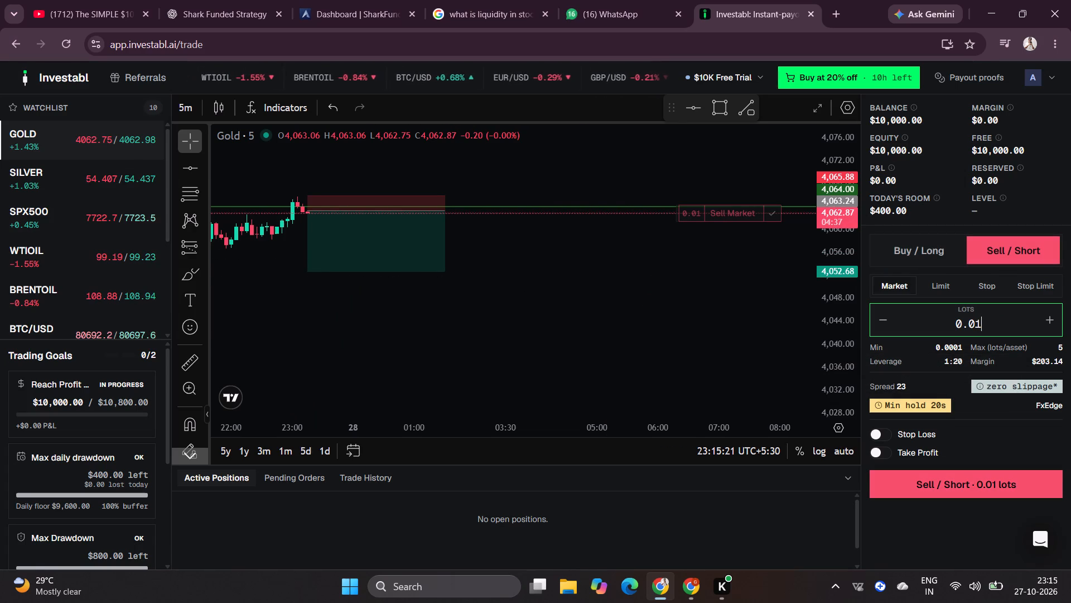
key(BackSpace)
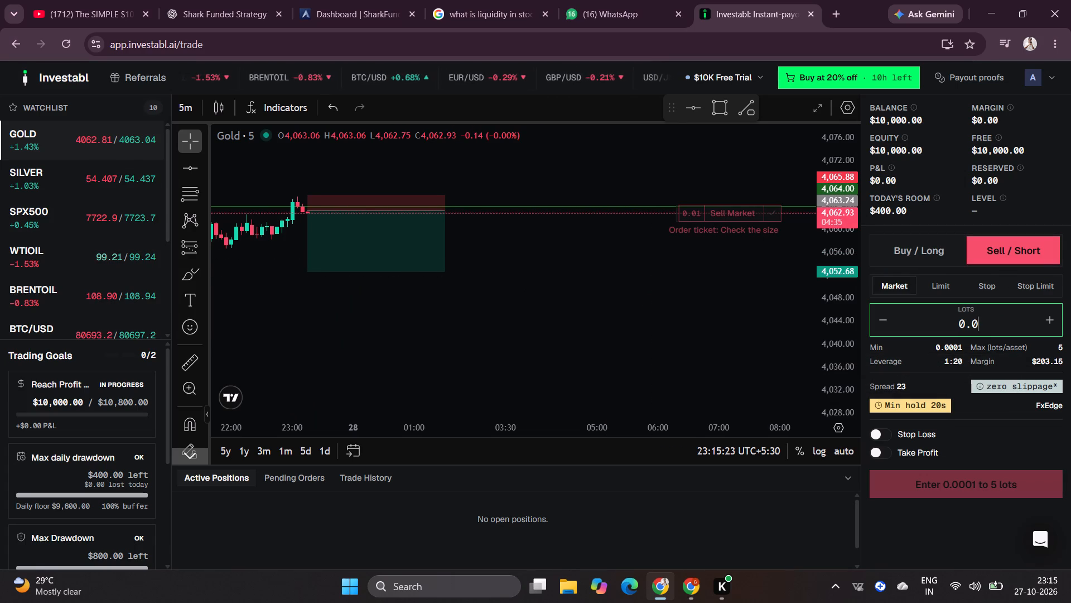
key(BackSpace)
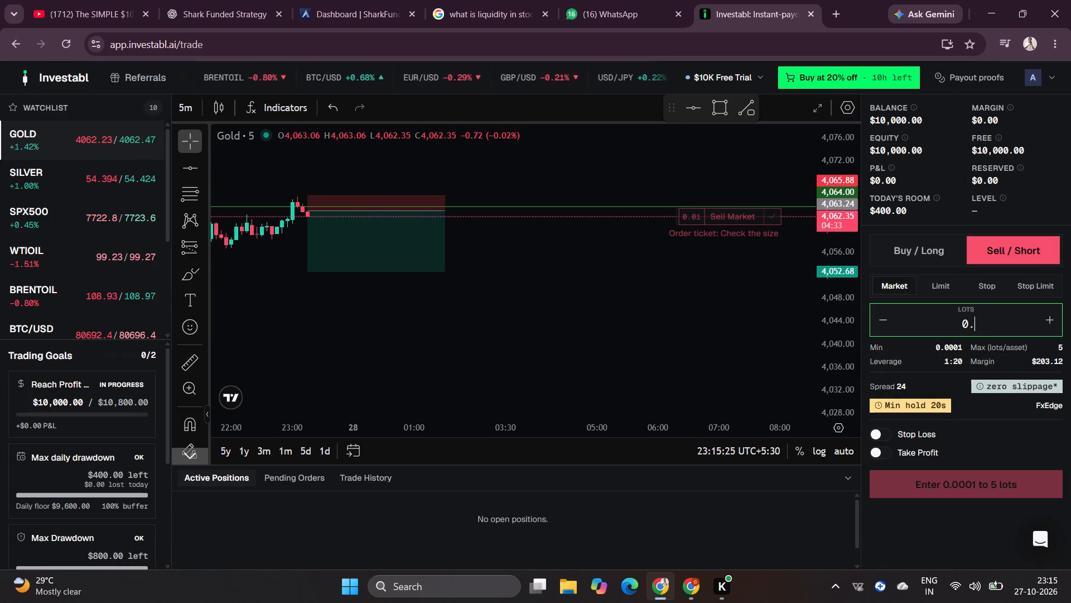
key(5)
key(BackSpace)
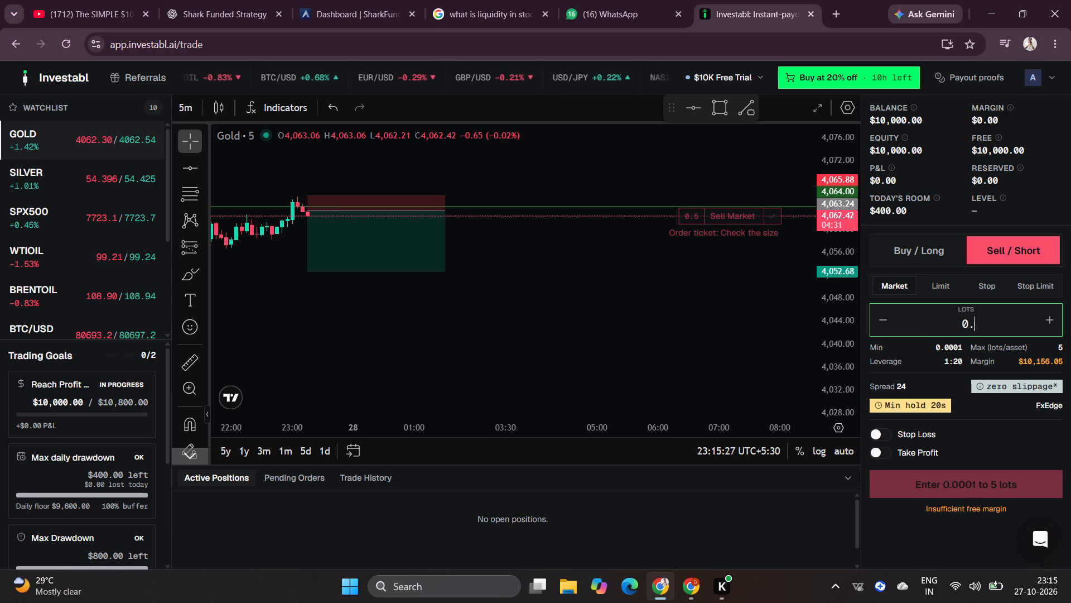
key(0)
key(8)
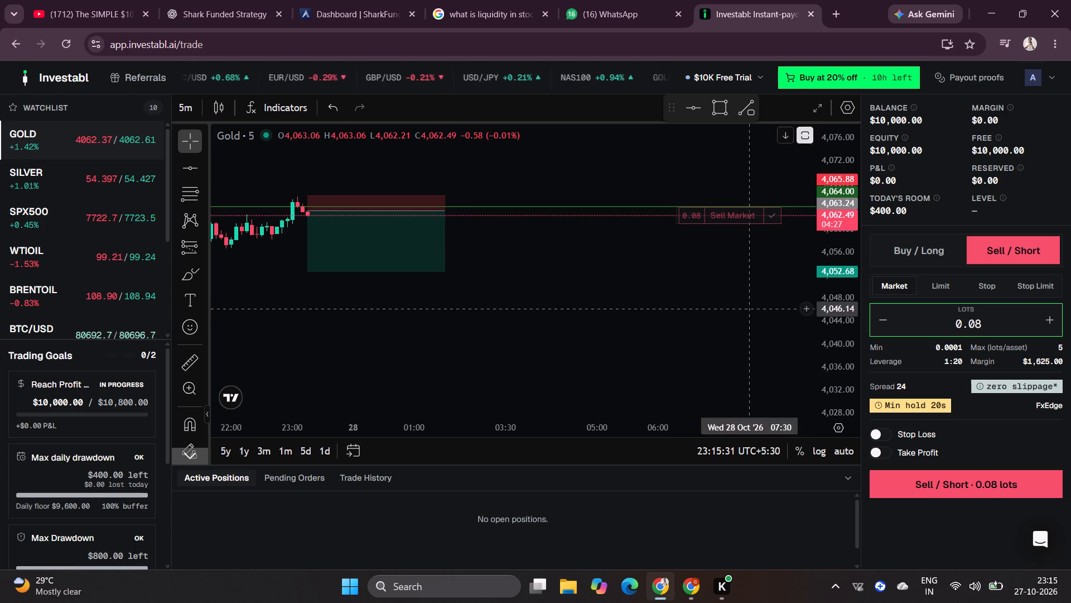
click(961, 484)
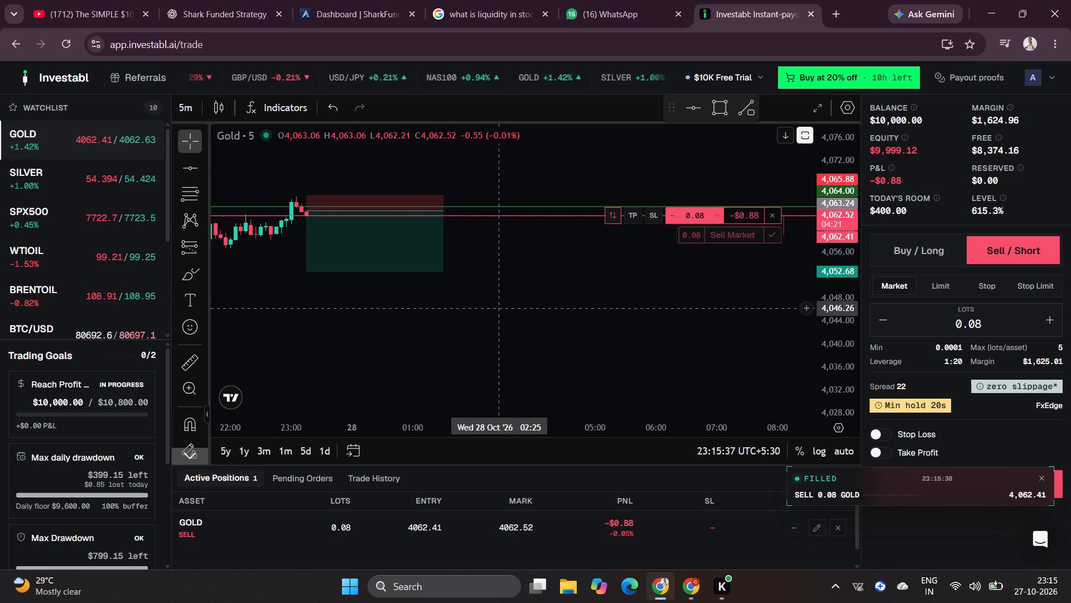
Expand the chart and move the whole short position drawing to start at 23:10, with entry at about 4,062.42.
drag(435, 314, 571, 327)
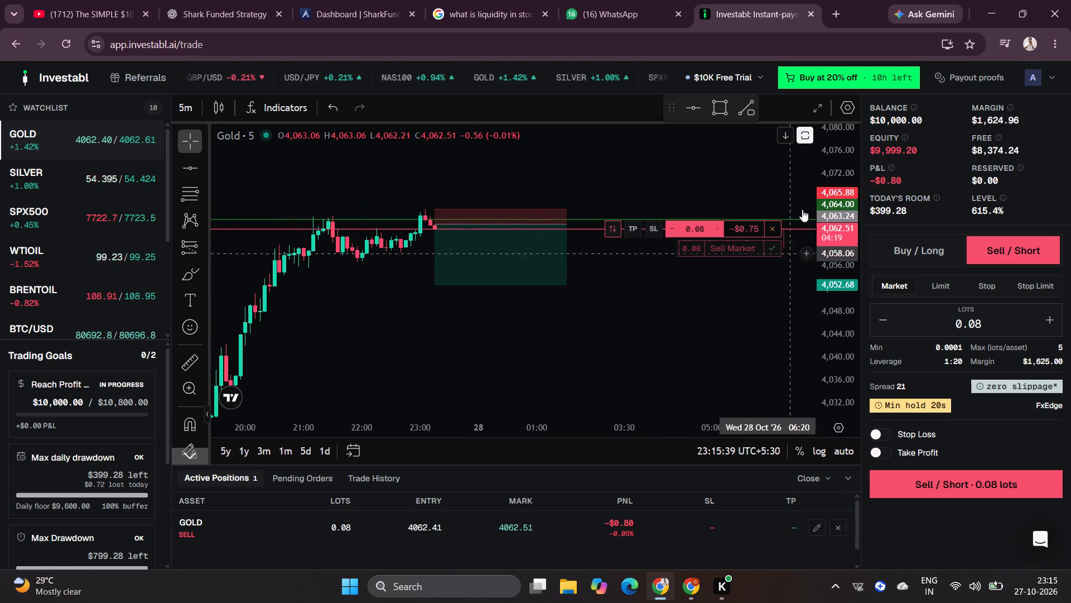
click(816, 107)
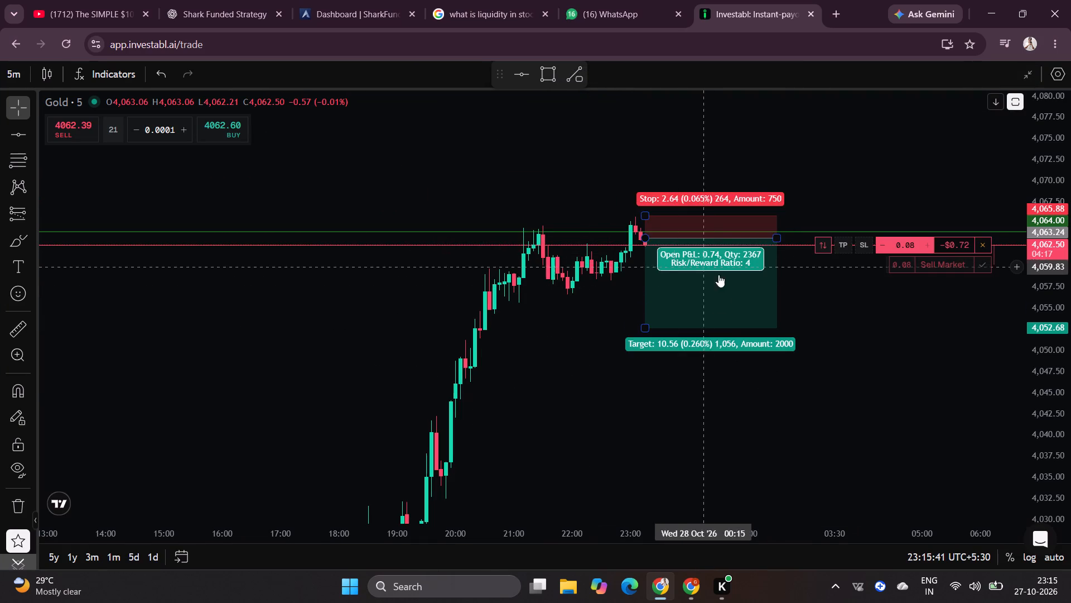
scroll(736, 381, left, 1)
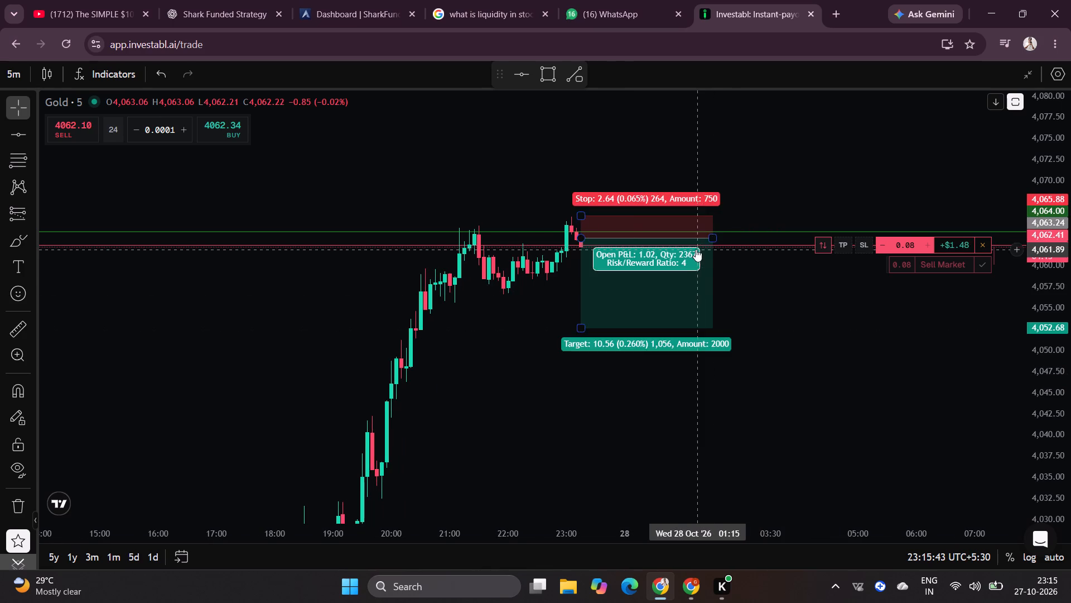
drag(709, 266, 710, 286)
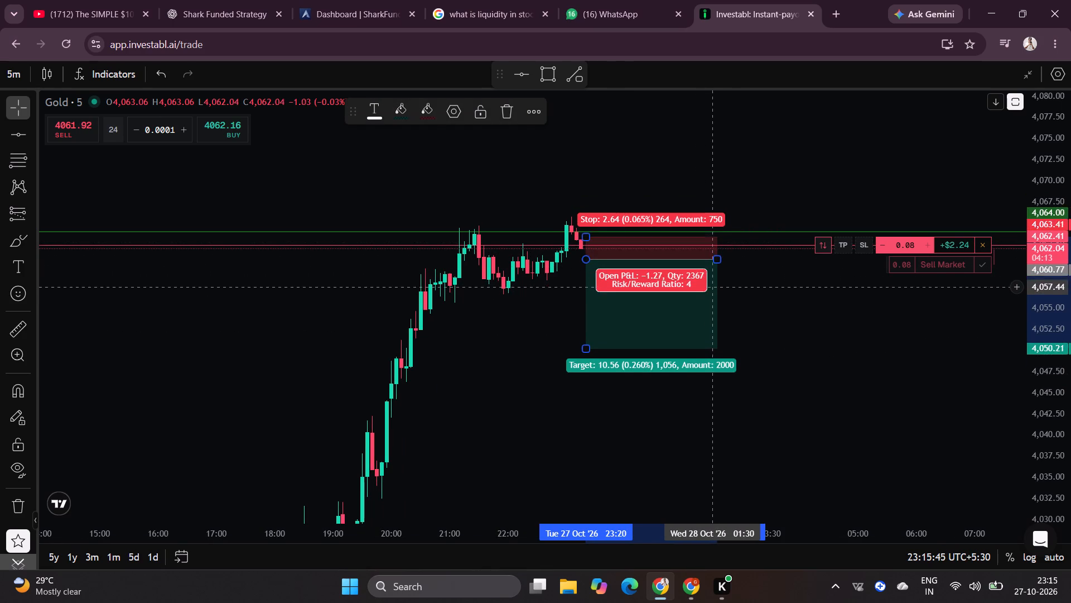
drag(710, 286, 706, 273)
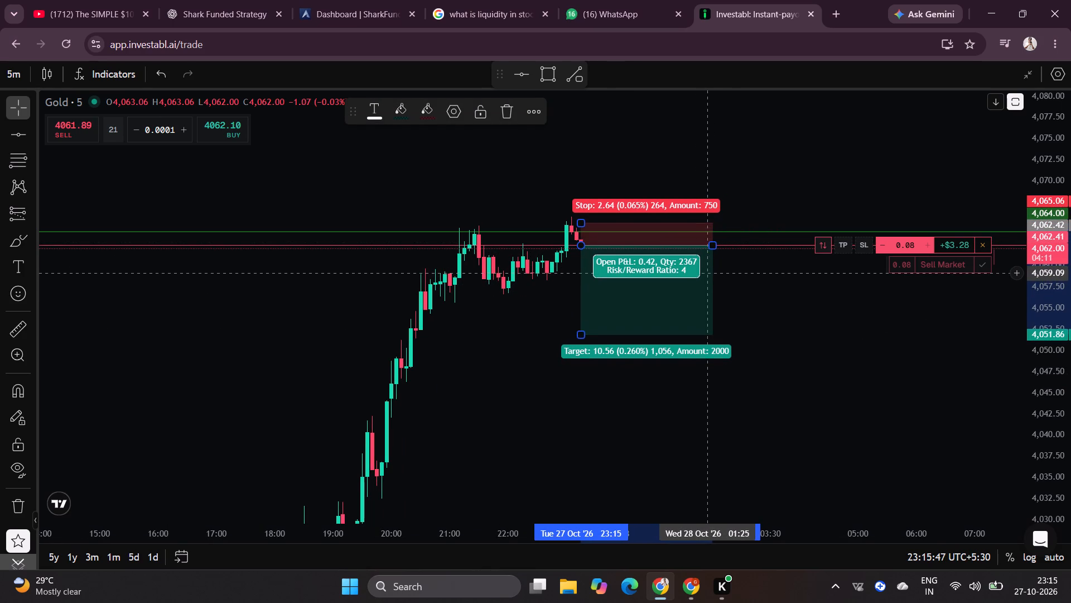
drag(706, 273, 704, 273)
click(800, 311)
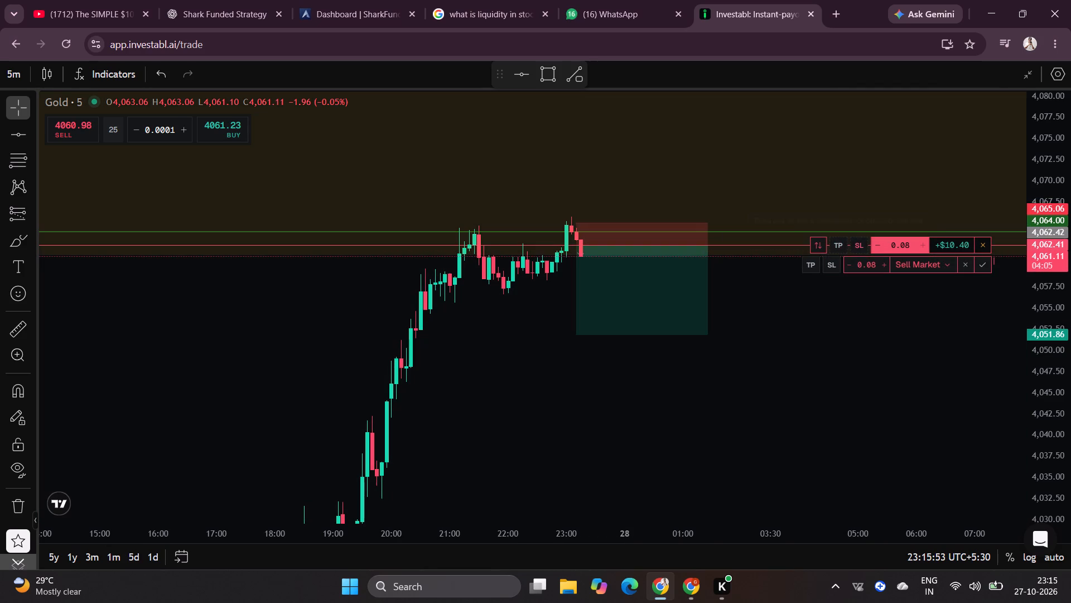
Set the open gold sell trade's stop loss to 4,065.70, just above the session high.
drag(860, 247, 856, 222)
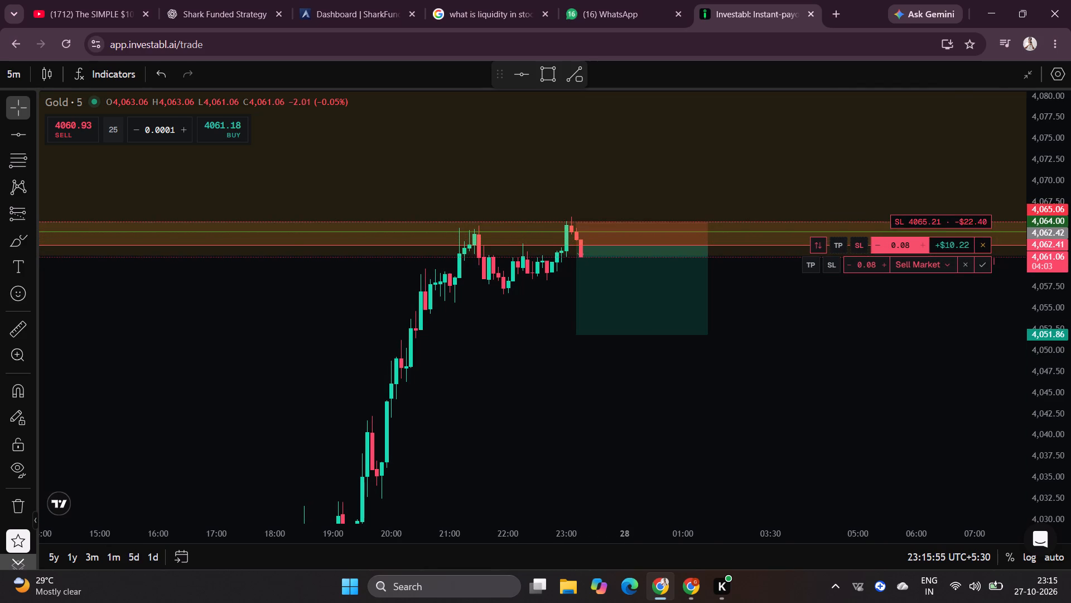
drag(856, 222, 856, 218)
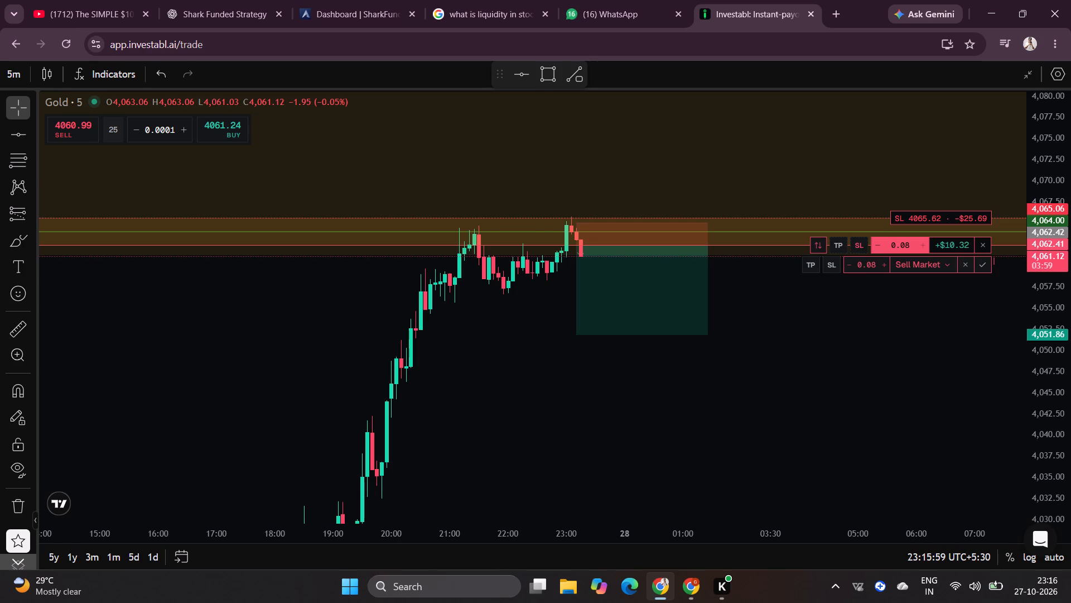
drag(856, 218, 856, 217)
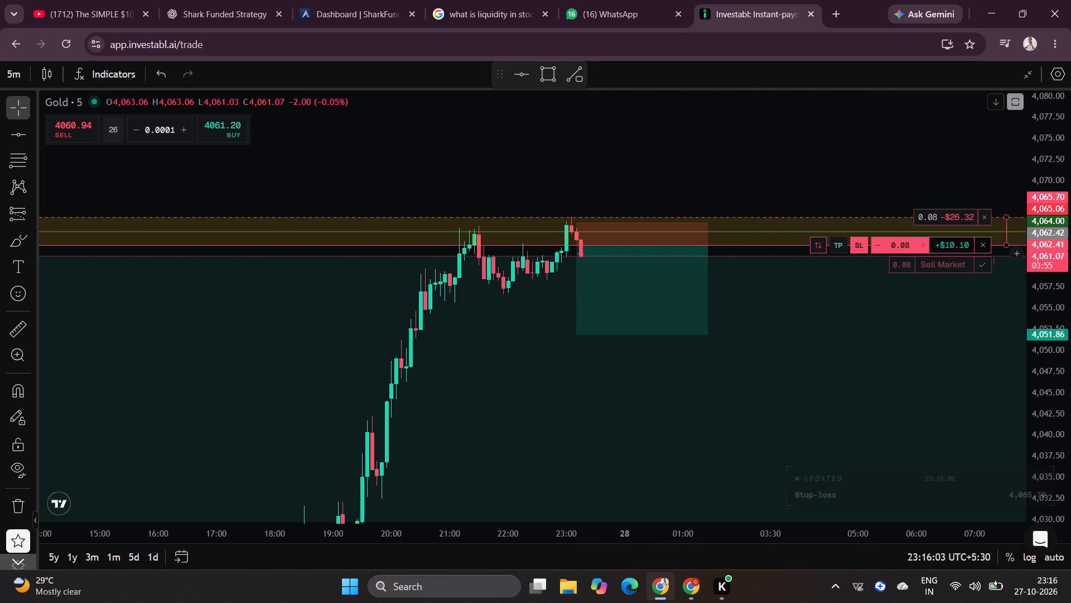
Set the open gold sell trade's take profit to 4,056.08.
drag(840, 249, 852, 294)
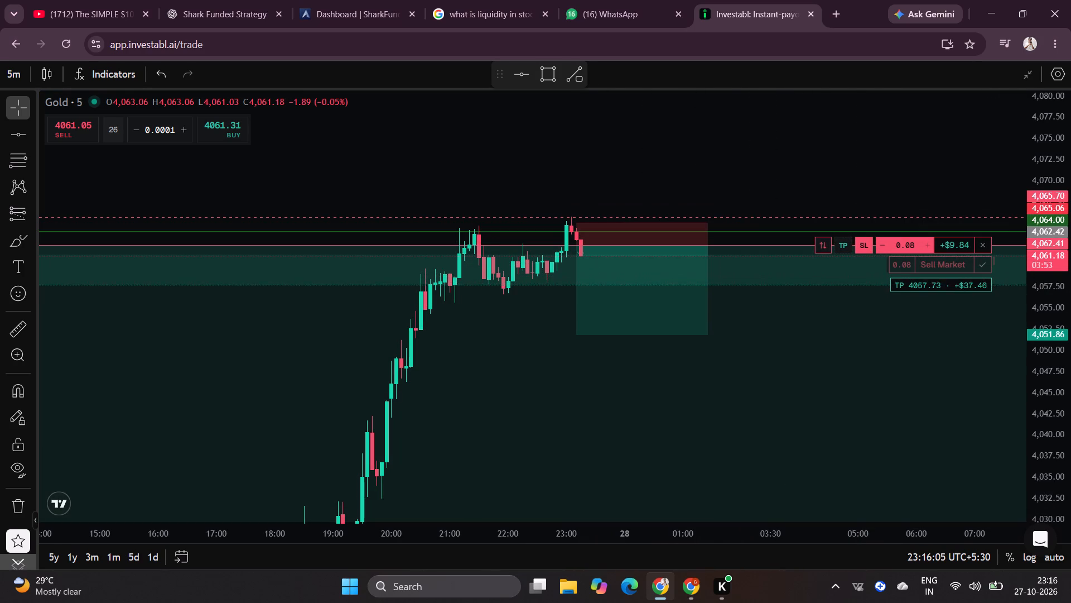
drag(852, 294, 856, 304)
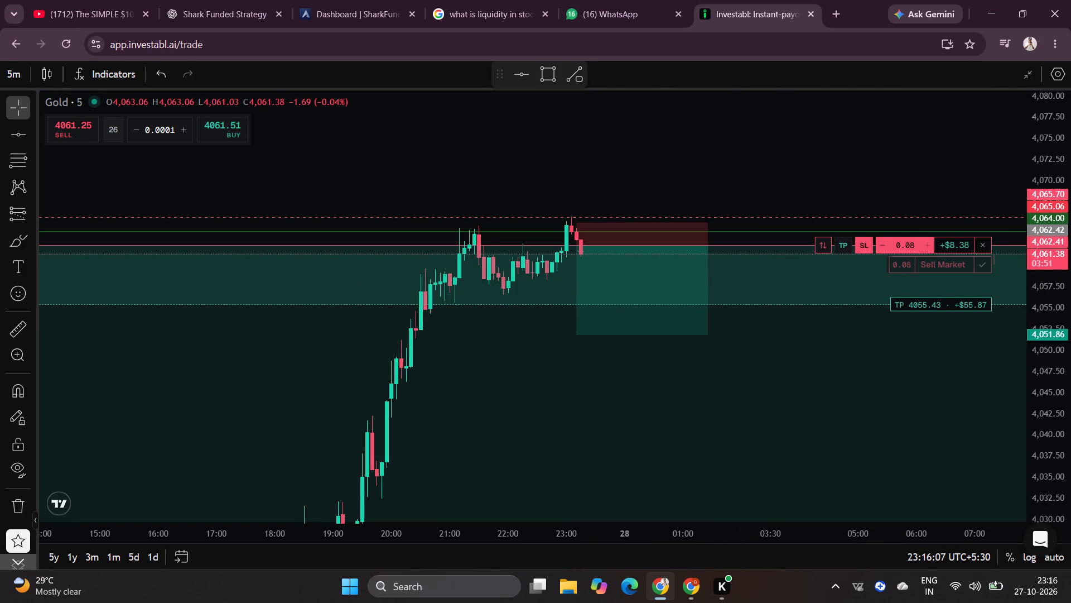
drag(856, 304, 855, 299)
click(824, 366)
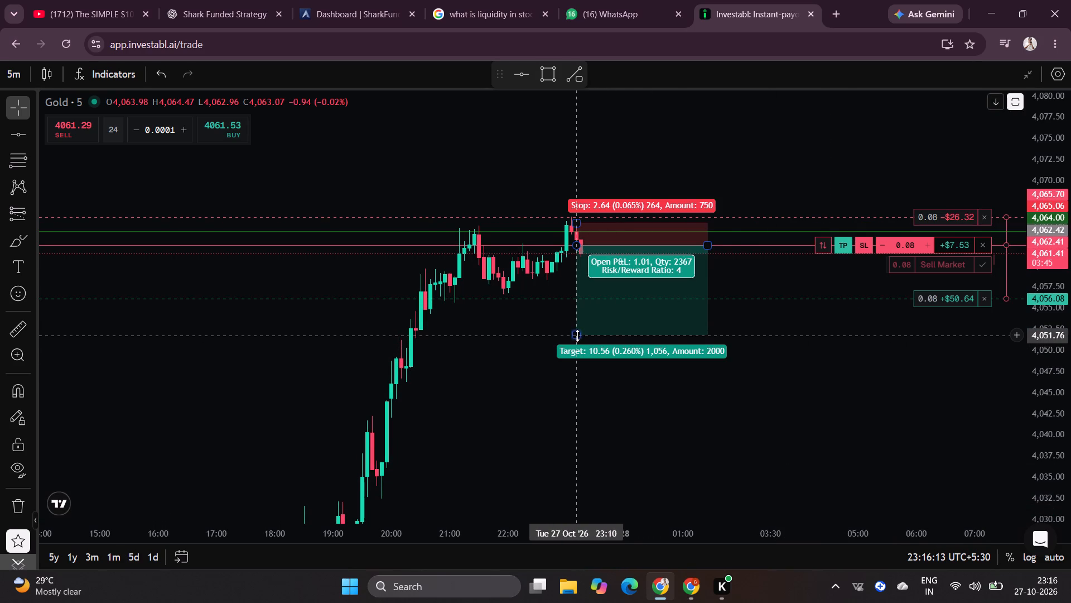
Raise the short position drawing's target to about 4,056.13, level with the trade's take profit, for a risk/reward ratio of 2.38.
drag(577, 336, 576, 298)
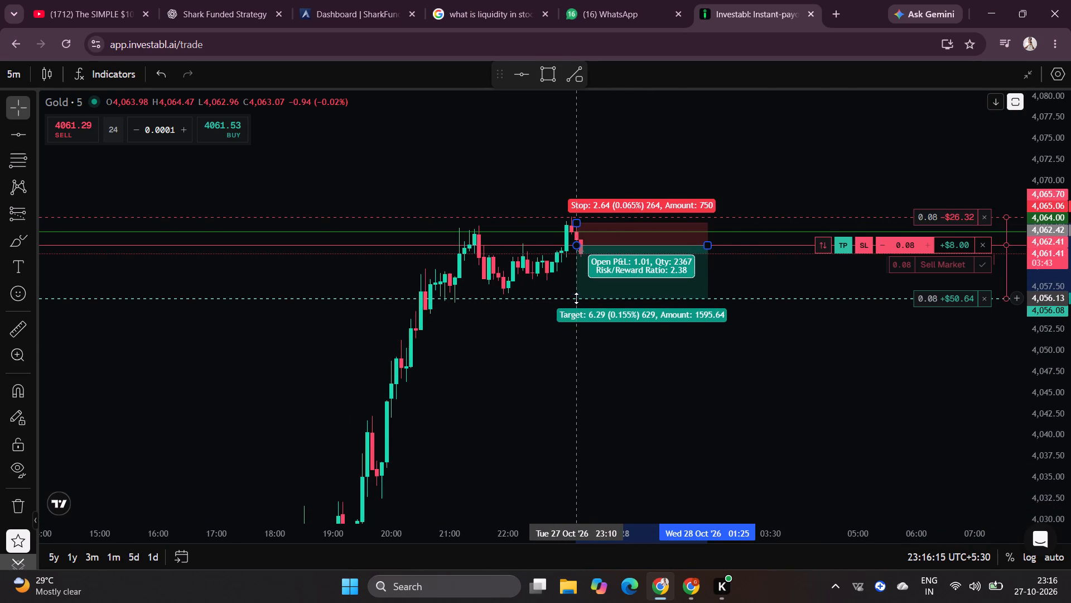
click(647, 356)
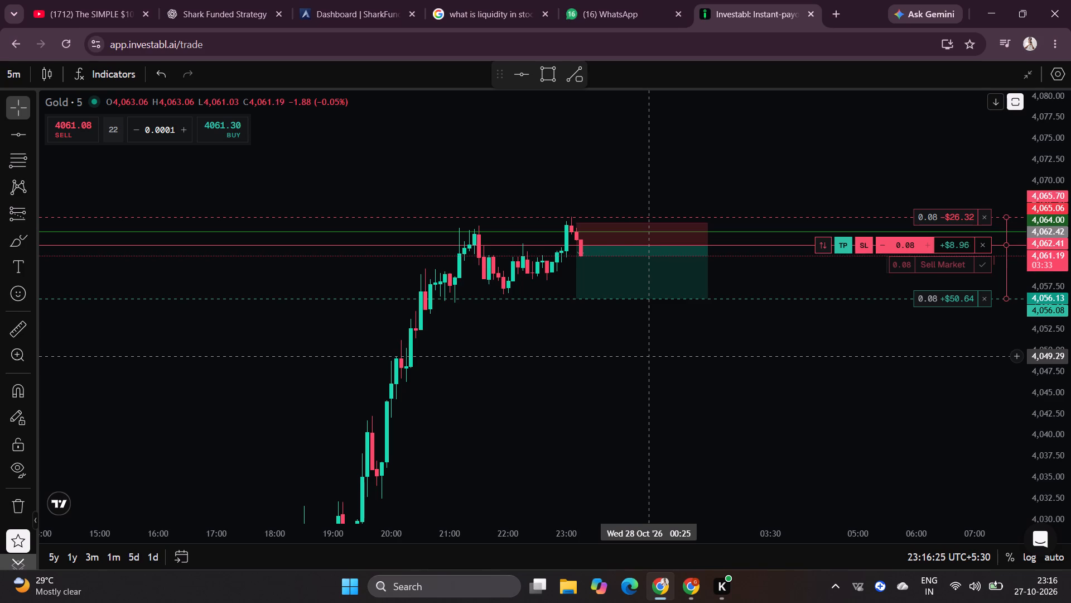
Switch to TradingView to check the latest XAUUSD candle against the planned short, and return to Investabl.
key(alt+Tab)
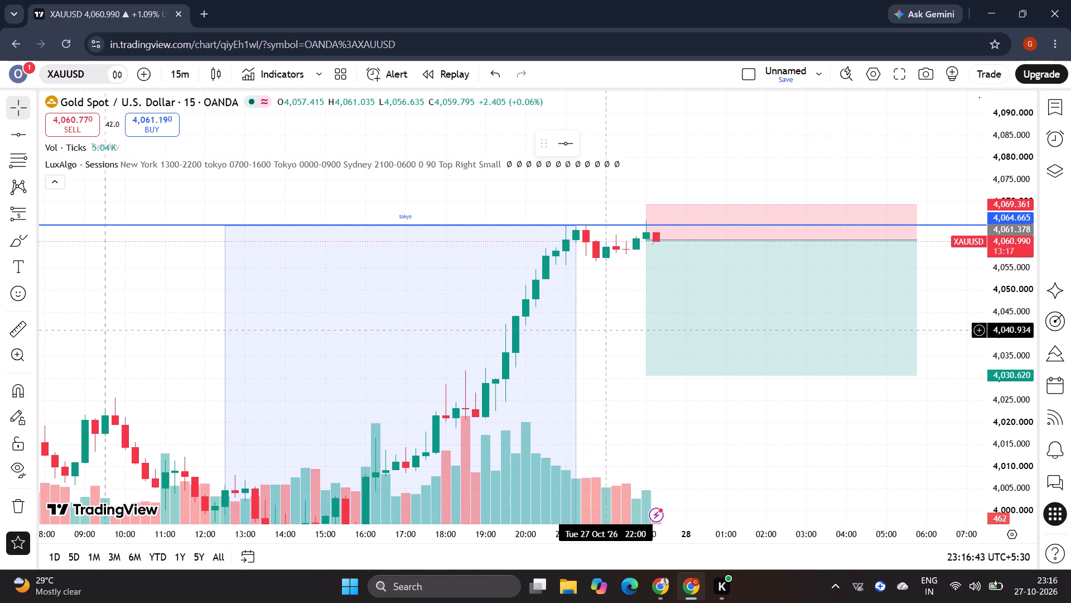
key(alt+Tab)
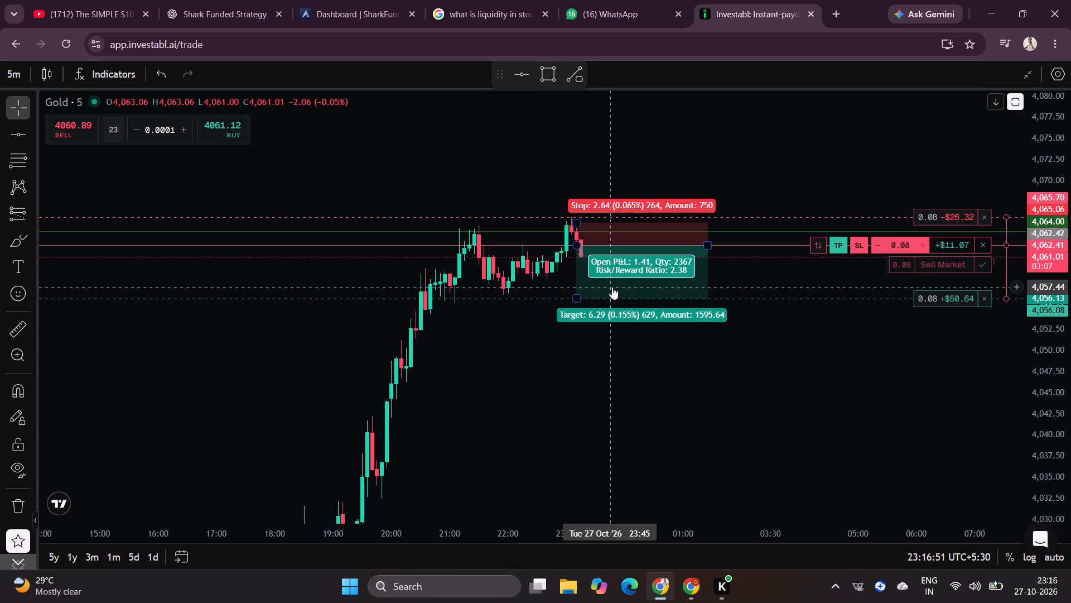
Check the open gold position and account figures outside the expanded chart, and return to the expanded chart.
key(Escape)
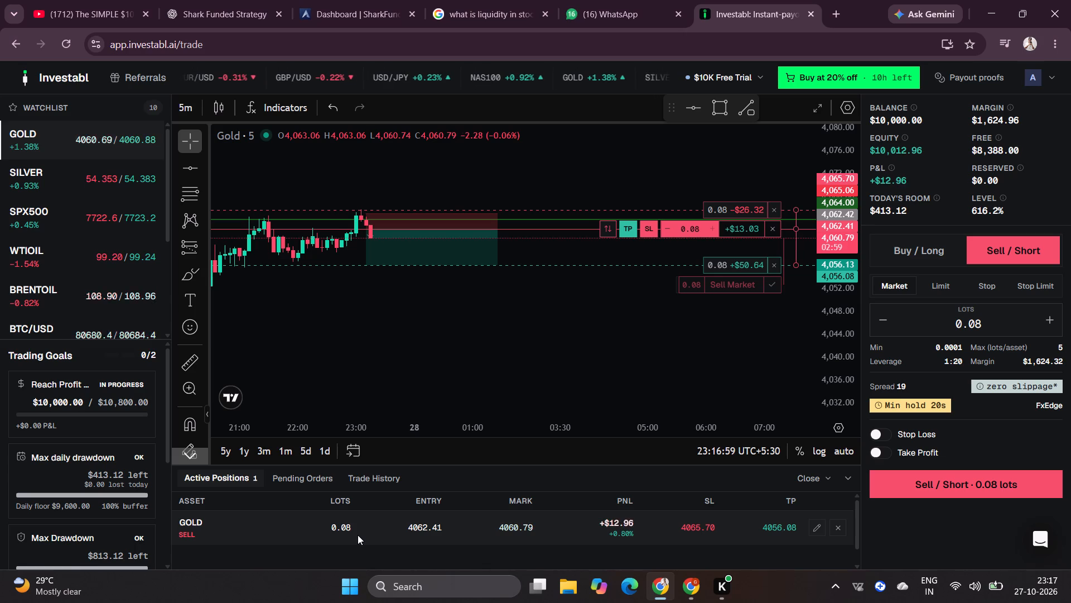
click(821, 104)
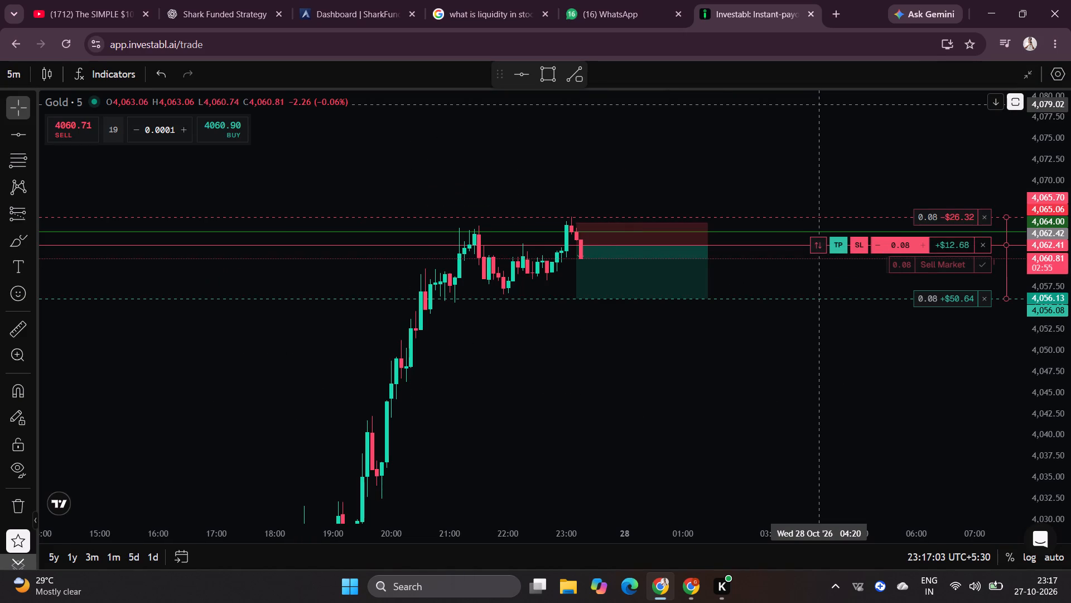
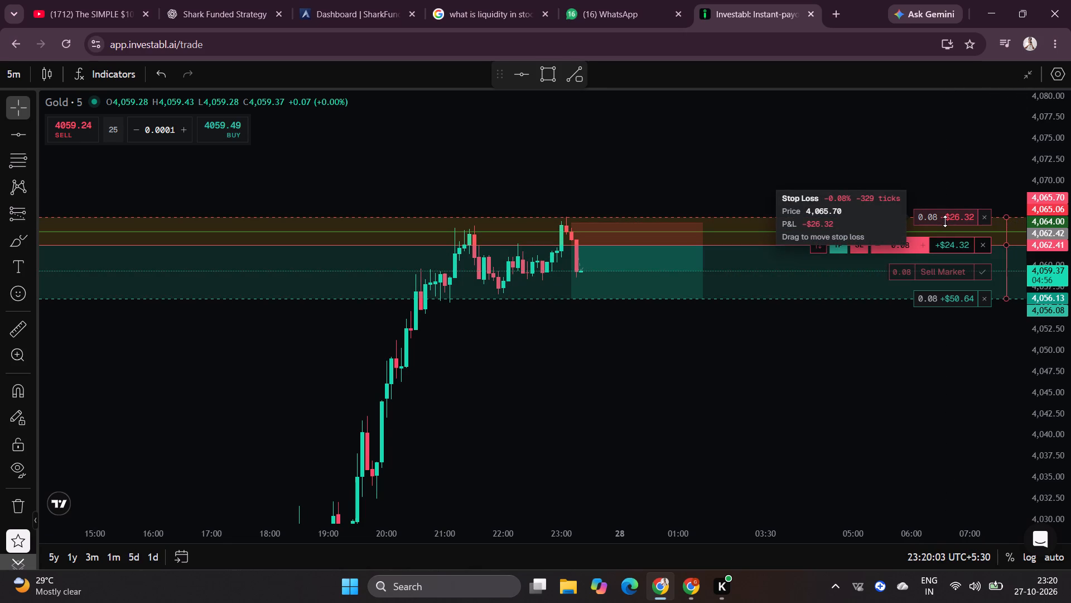
Lower the open gold sell trade's stop loss below its entry price to 4,061.35 to lock in profit.
drag(945, 221, 944, 245)
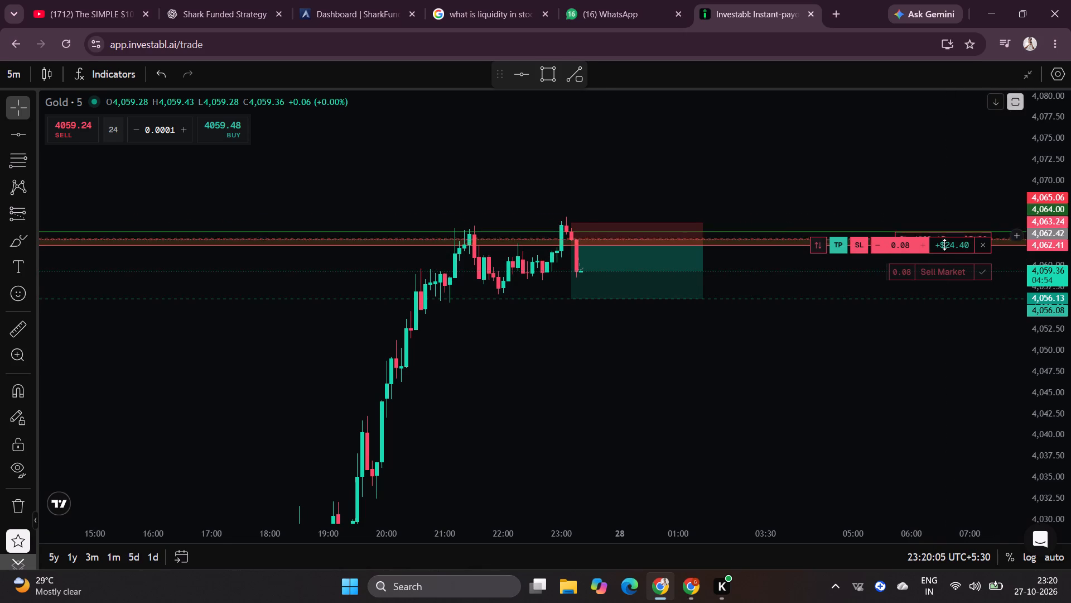
drag(944, 245, 945, 251)
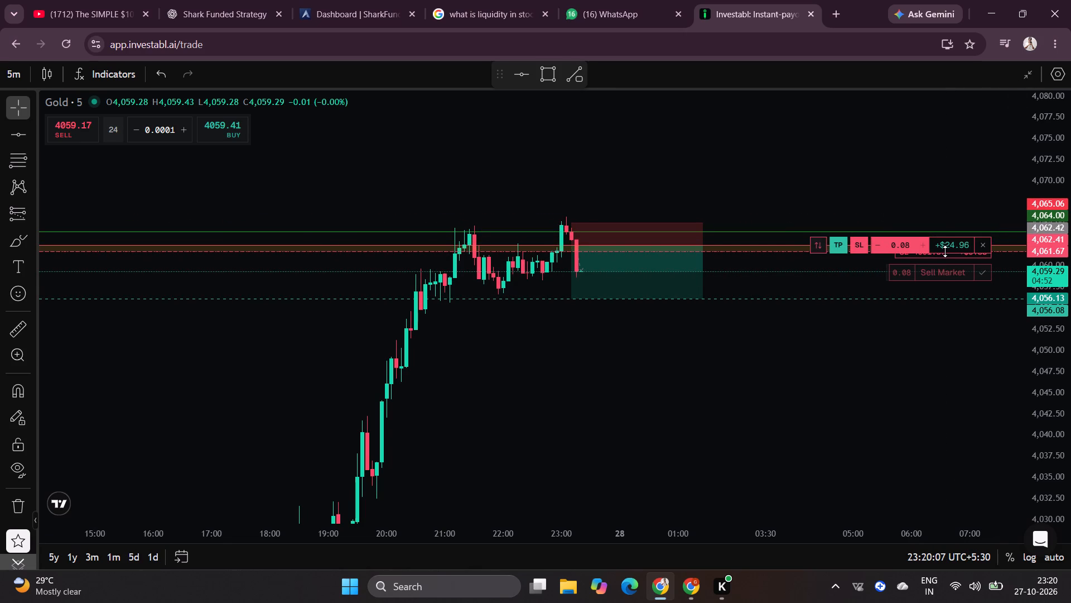
drag(945, 251, 947, 256)
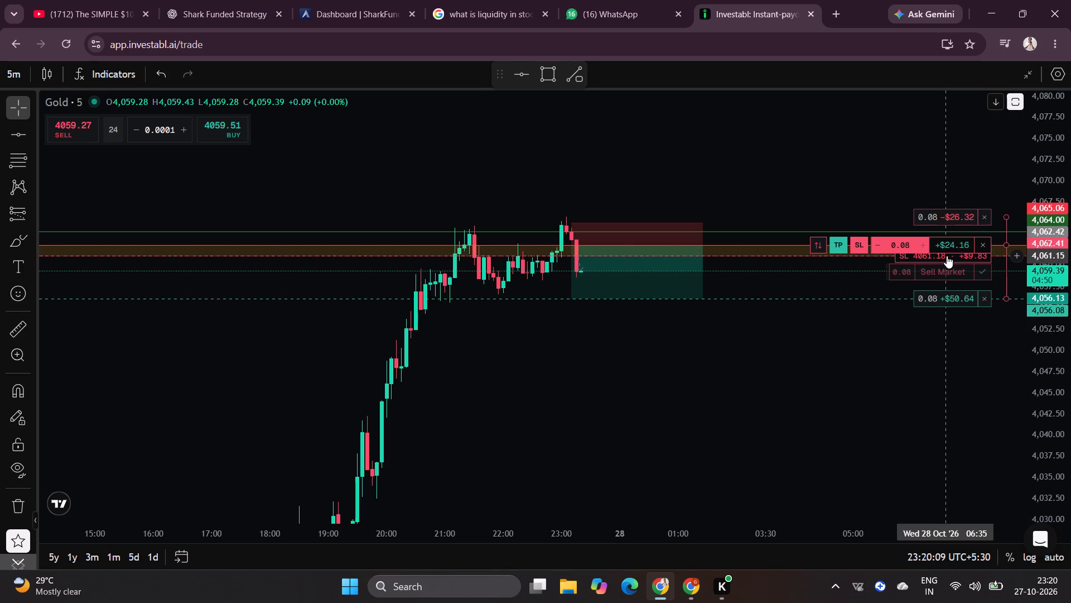
drag(947, 256, 947, 254)
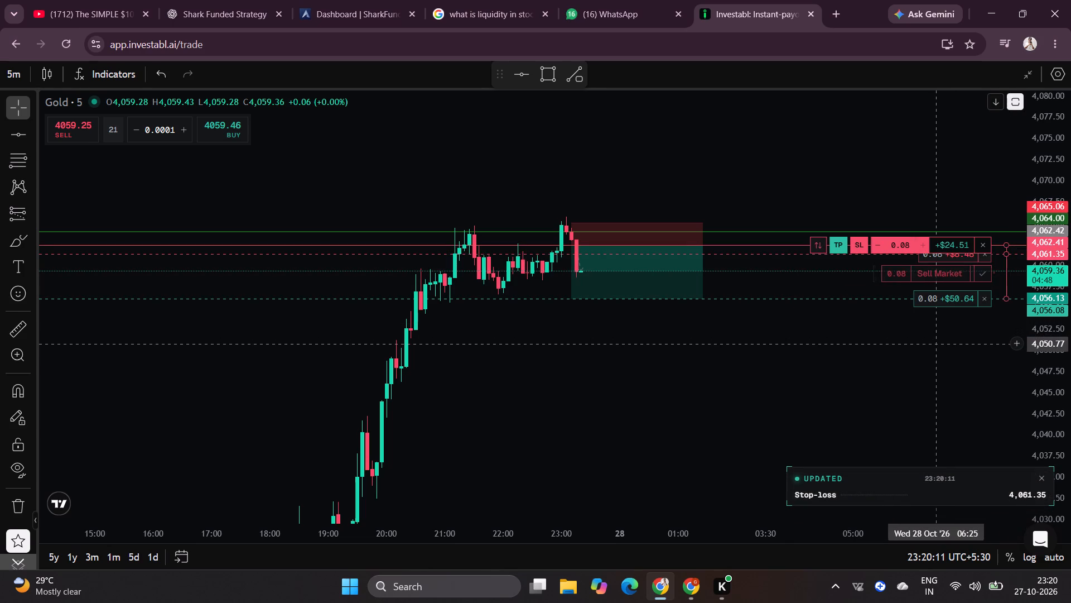
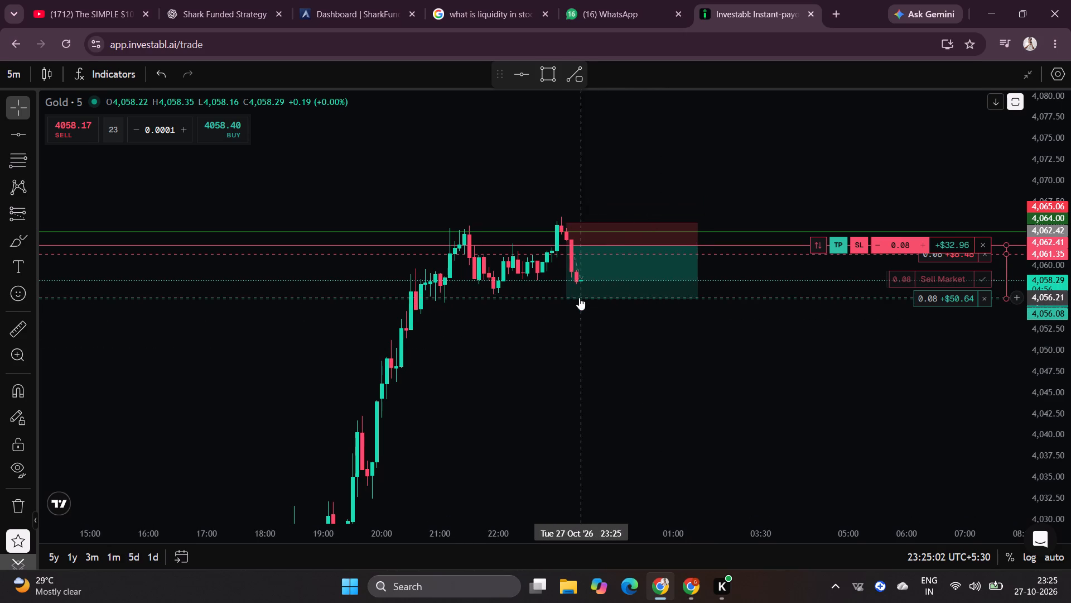
Extend the short position drawing's target on the gold chart down to about 4,054.31.
drag(565, 298, 567, 317)
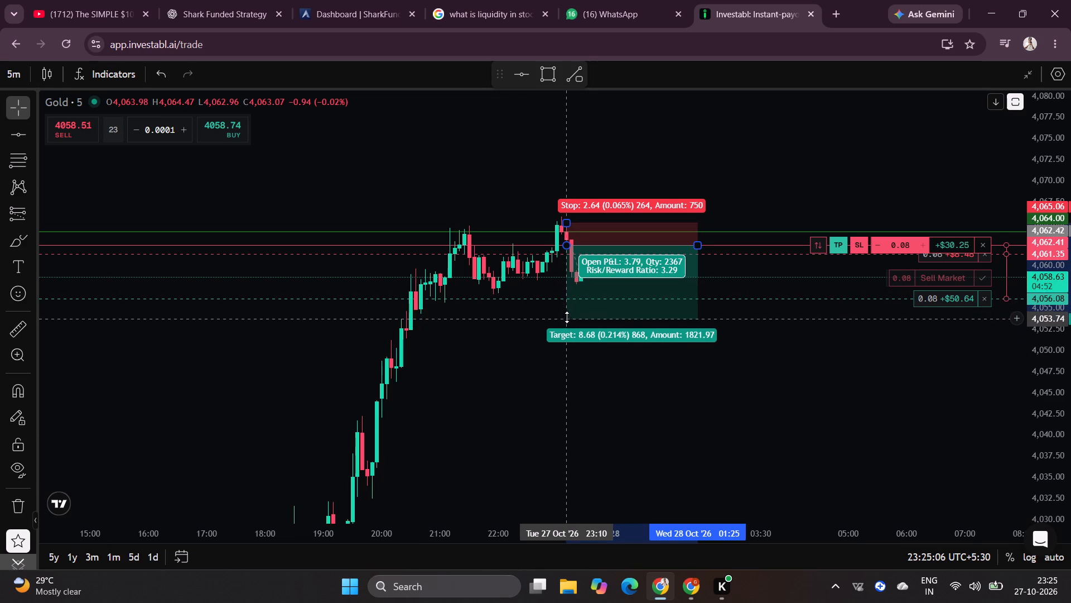
drag(567, 317, 567, 314)
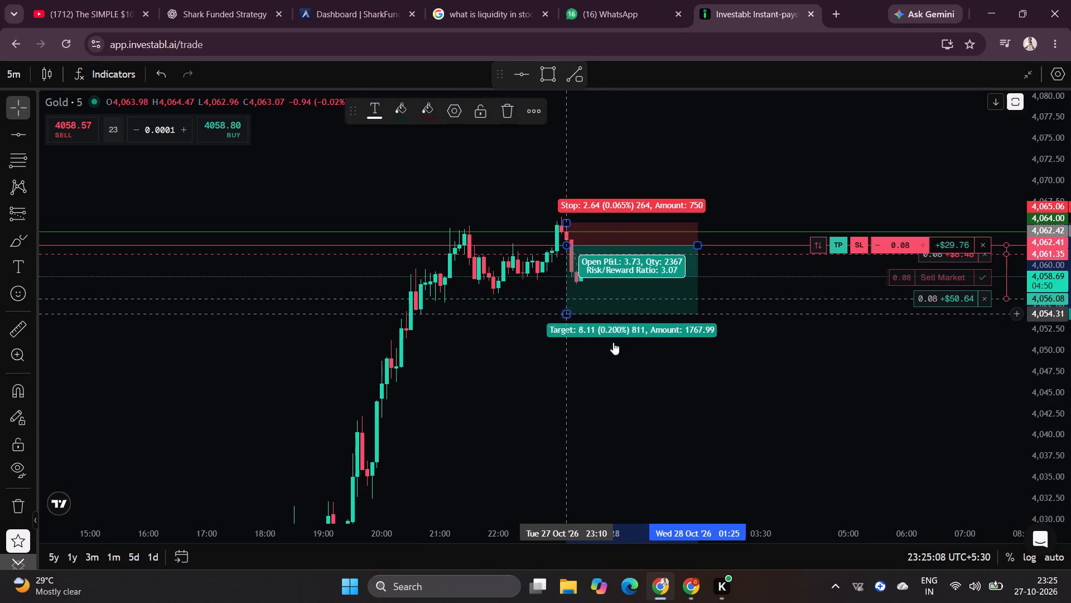
click(622, 350)
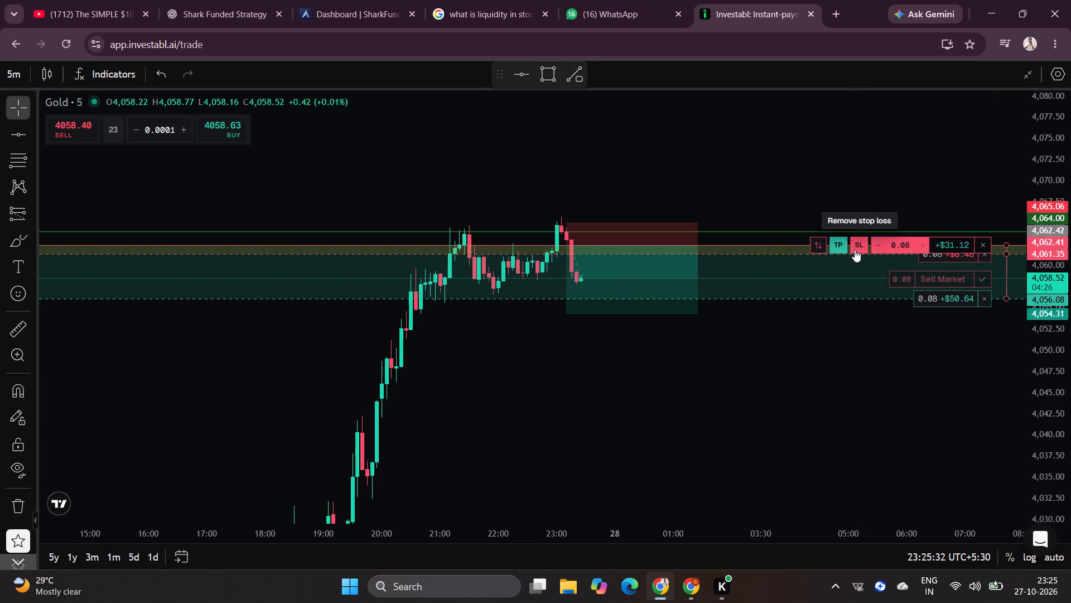
Replace the open gold sell trade's stop loss with a new one deeper in profit at 4,059.95.
click(983, 259)
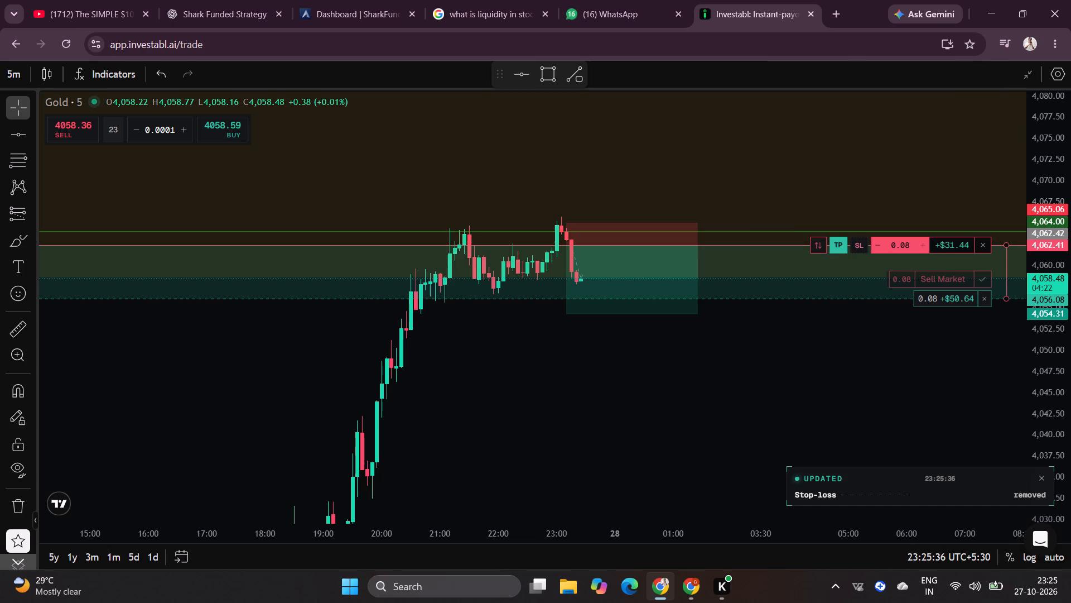
drag(861, 249, 862, 259)
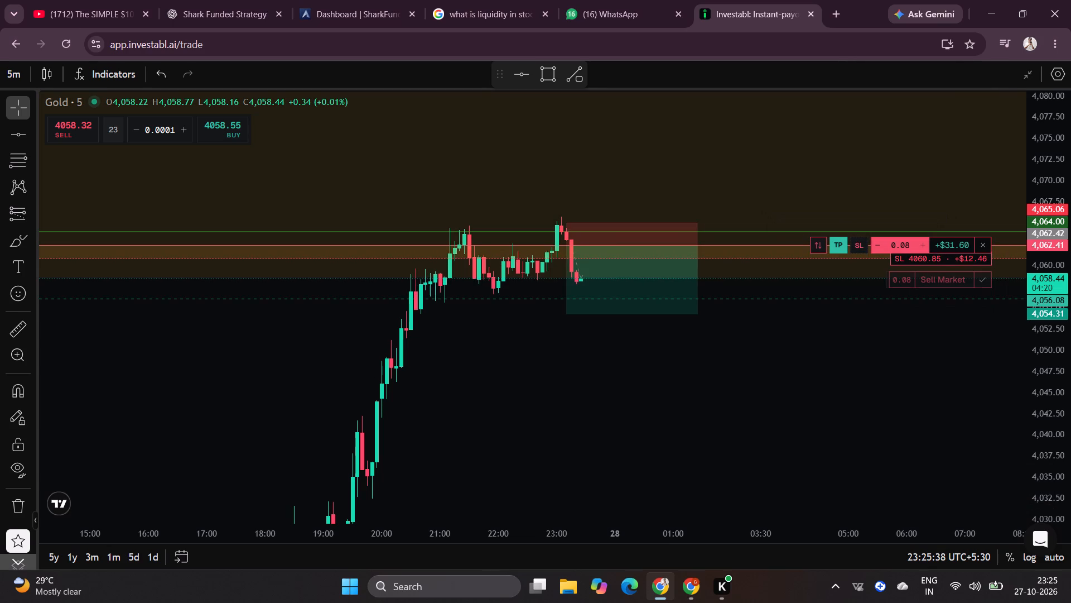
drag(862, 259, 862, 264)
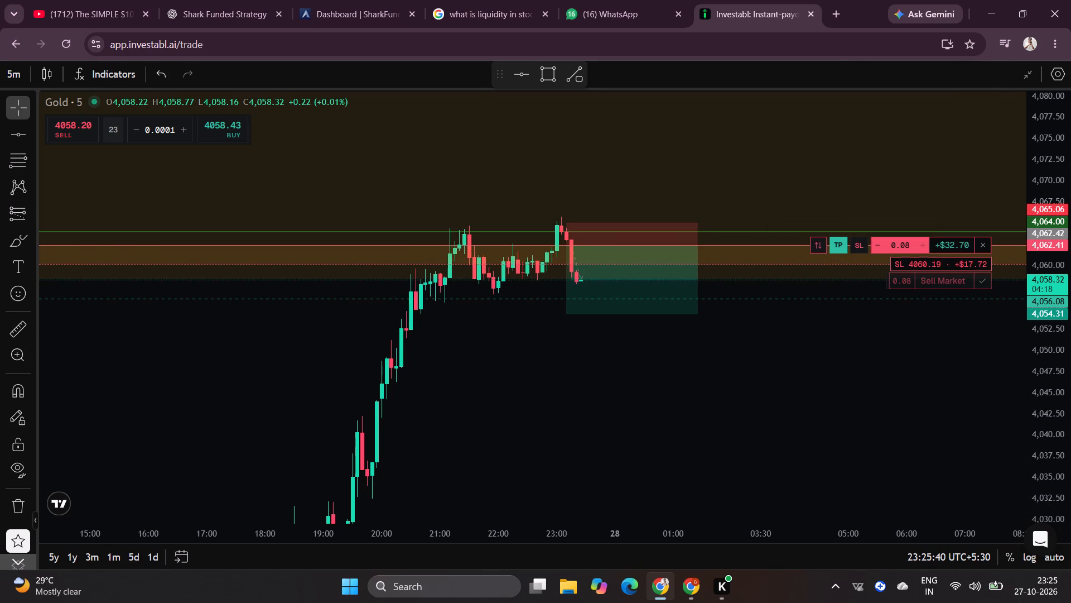
drag(862, 264, 865, 266)
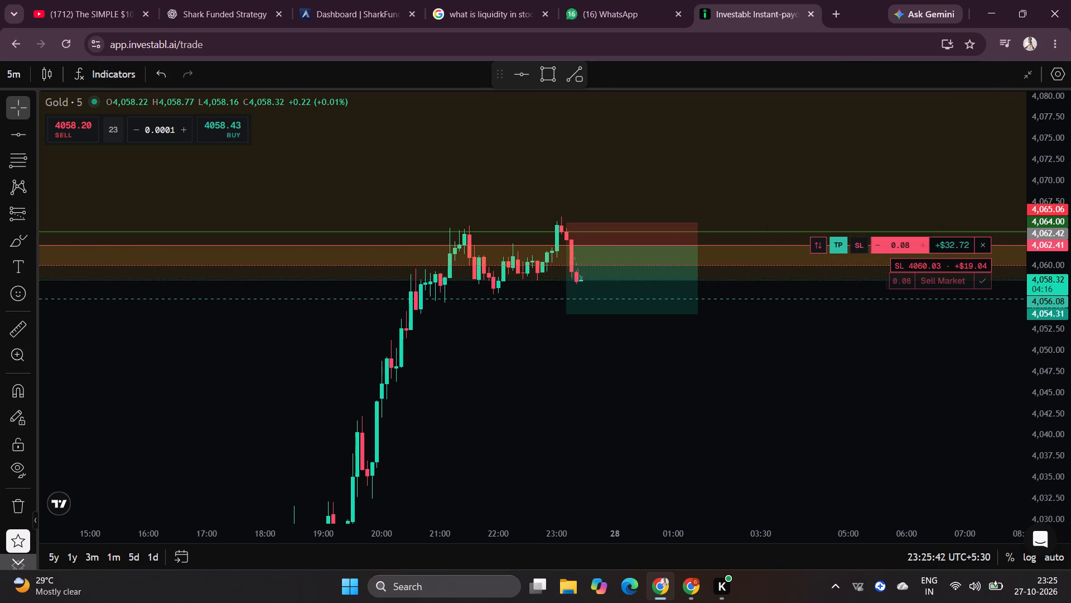
drag(865, 266, 866, 266)
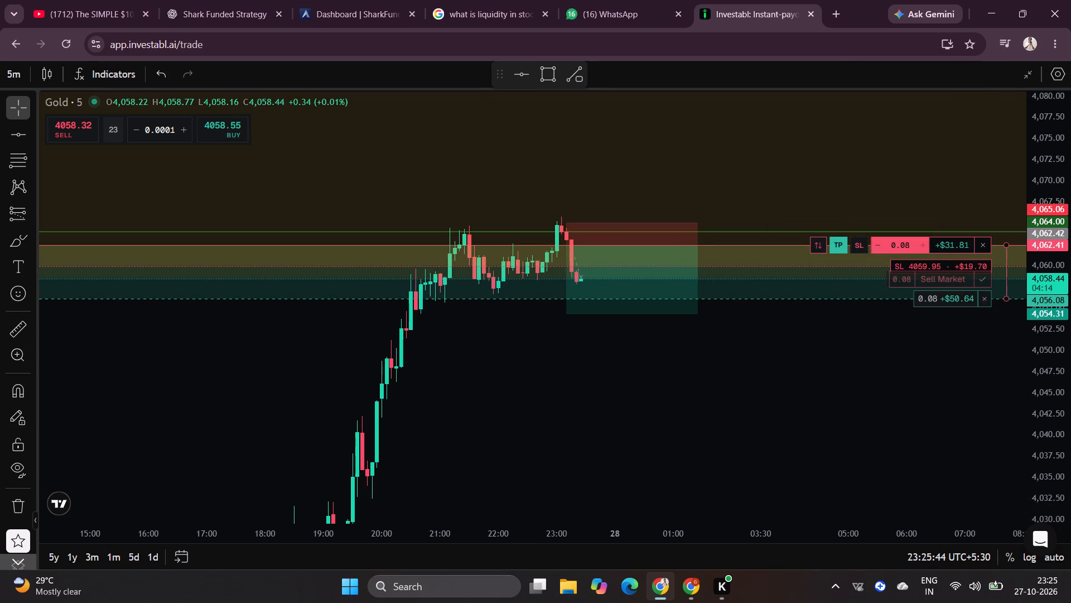
drag(866, 266, 866, 266)
click(875, 324)
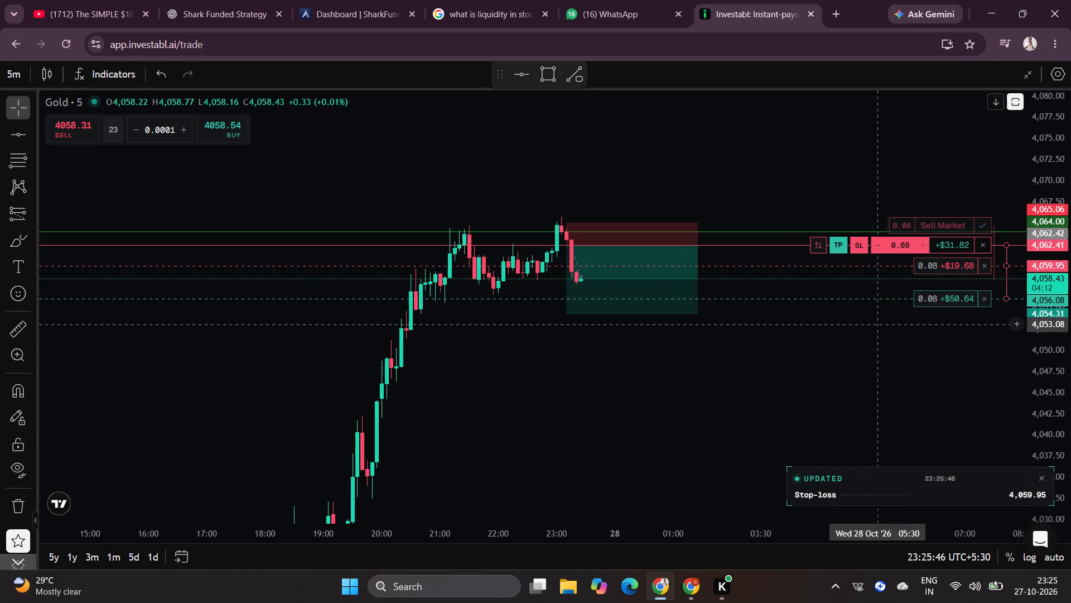
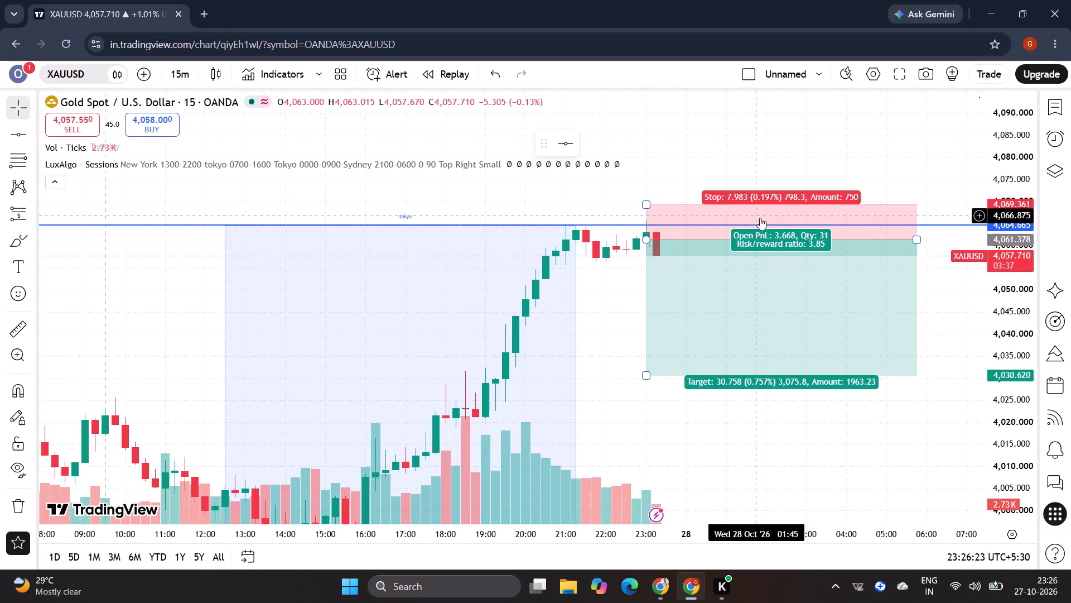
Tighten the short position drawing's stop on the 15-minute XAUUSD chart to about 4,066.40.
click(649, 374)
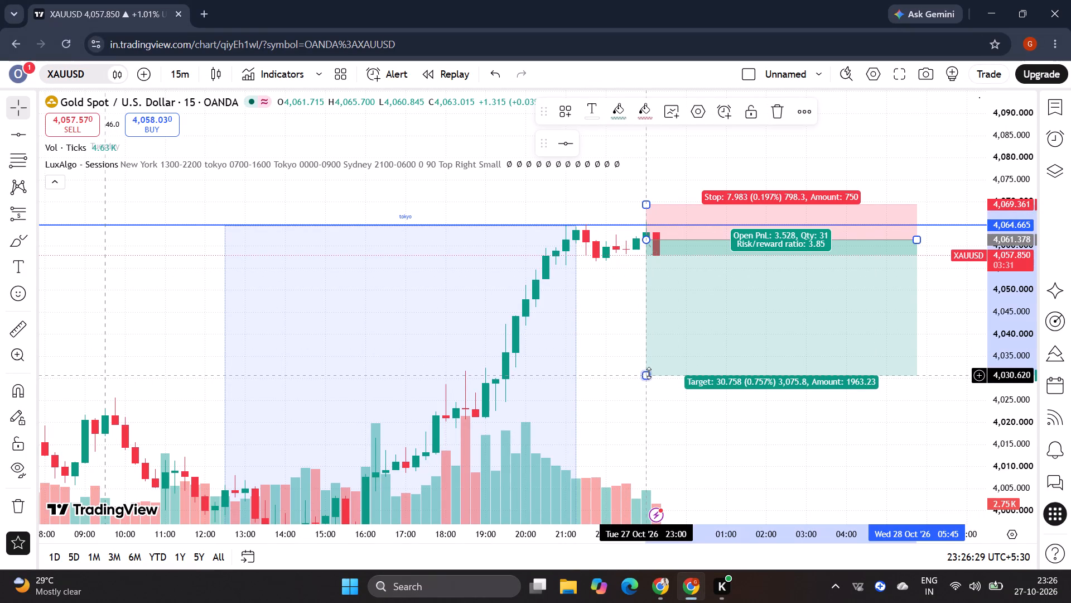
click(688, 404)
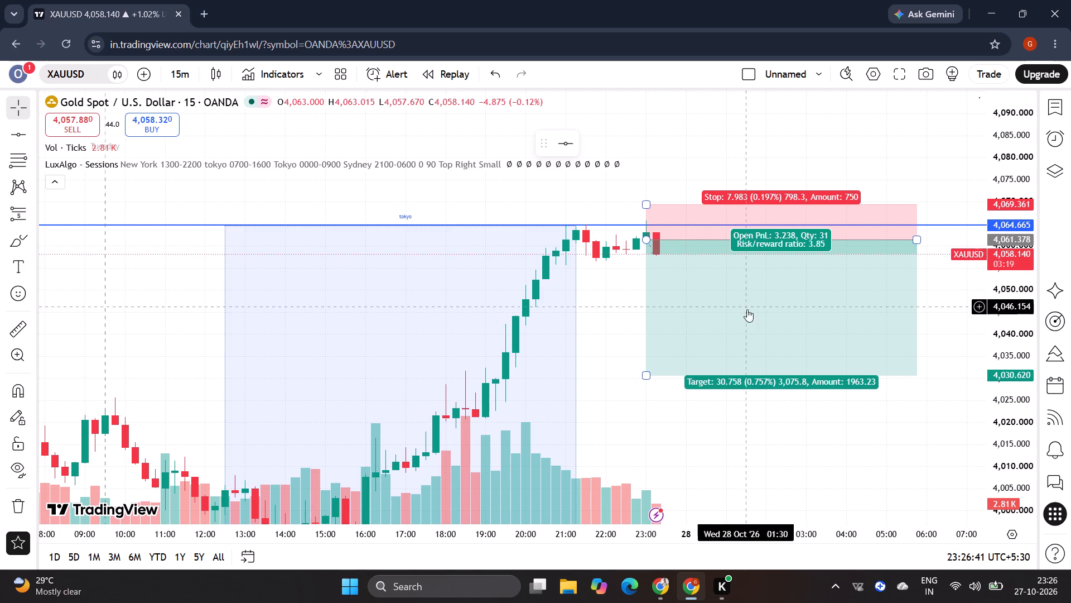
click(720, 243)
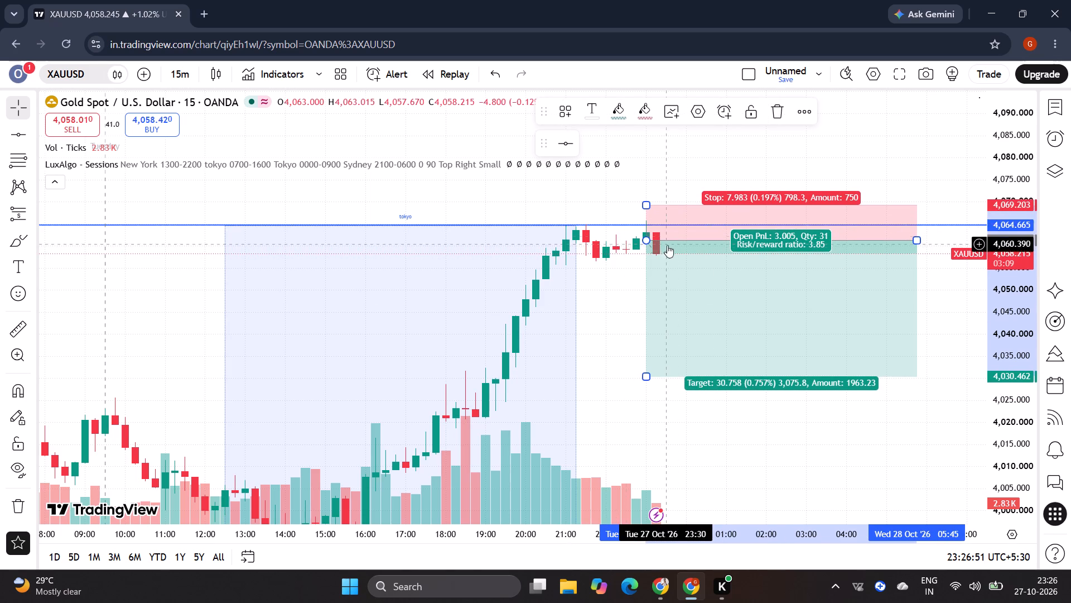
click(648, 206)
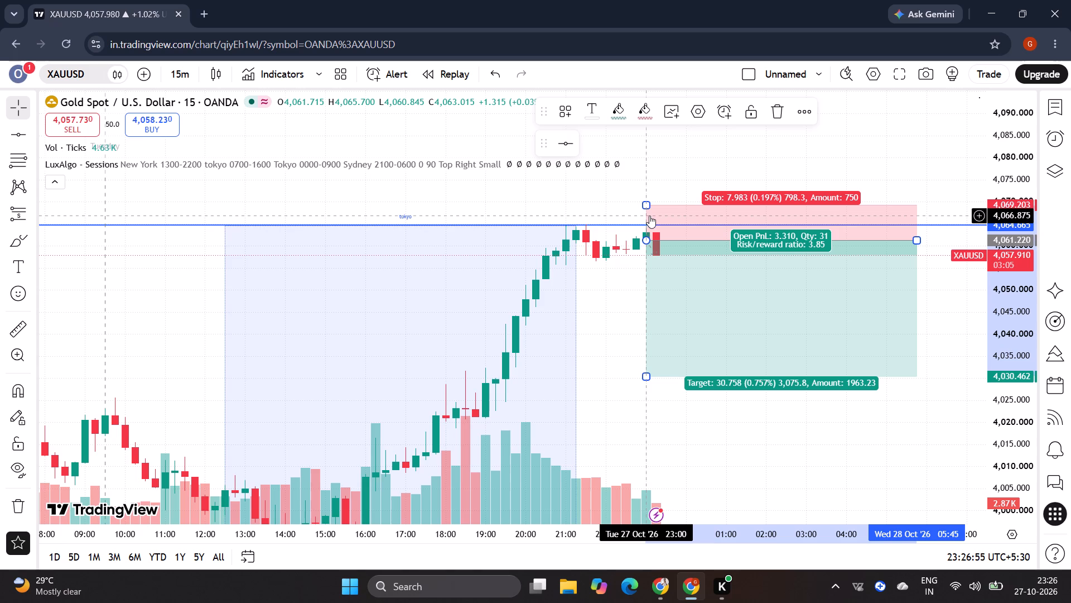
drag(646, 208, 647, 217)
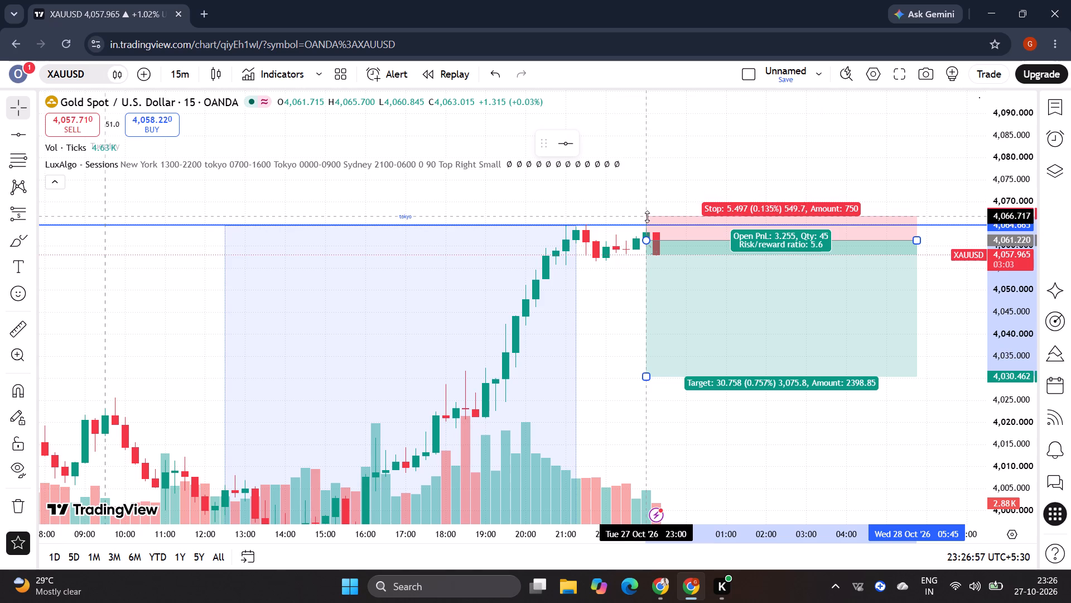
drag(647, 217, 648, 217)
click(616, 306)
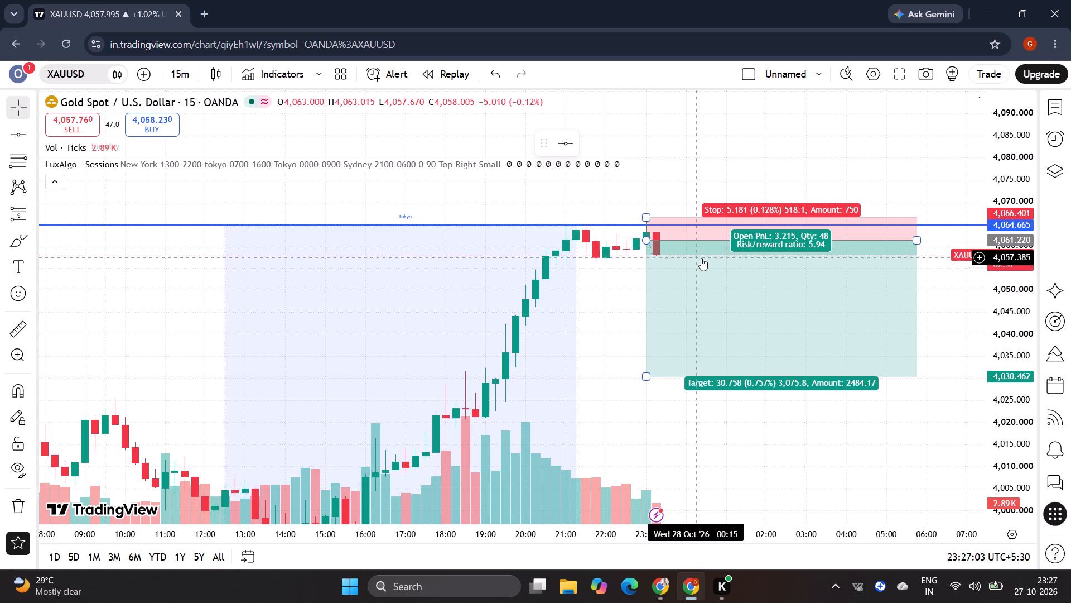
Raise the short position drawing's entry on TradingView to about 4,062.17 and set its stop to about 4,065.93.
key(alt+Tab)
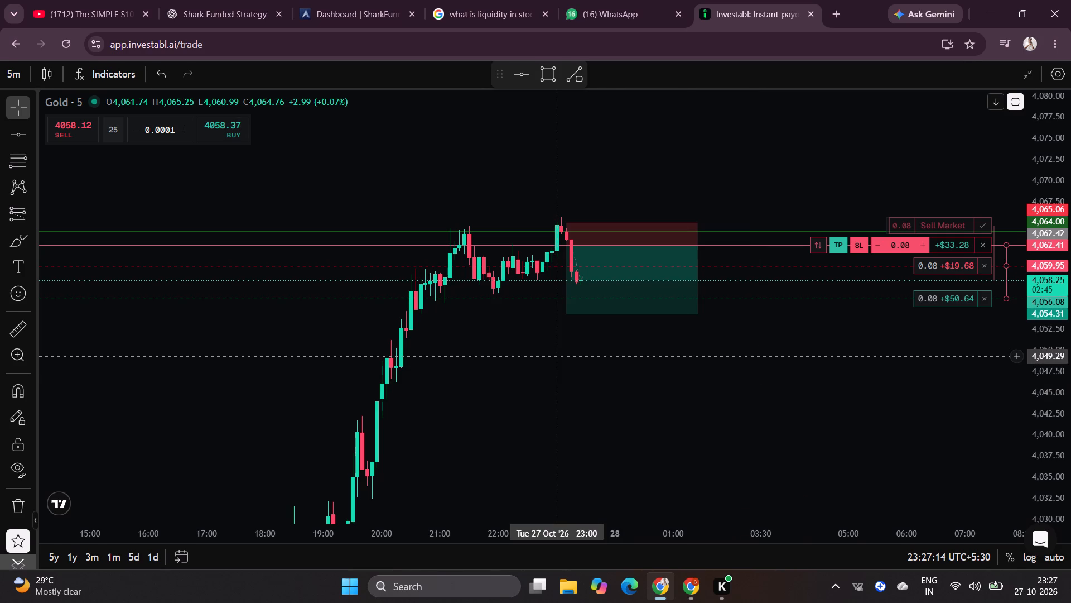
key(alt+Tab)
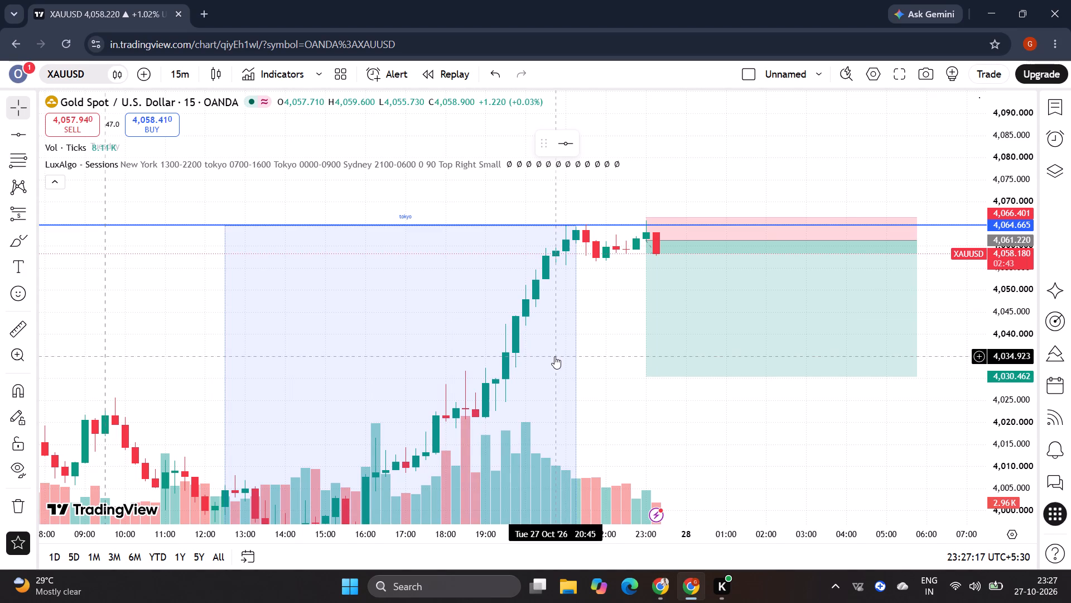
click(869, 241)
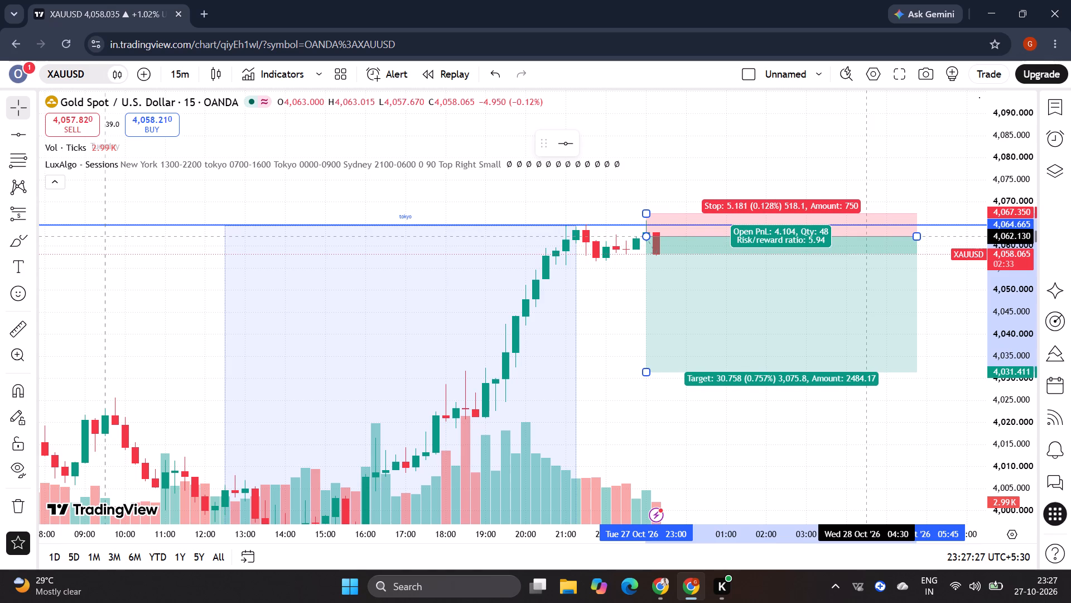
click(600, 338)
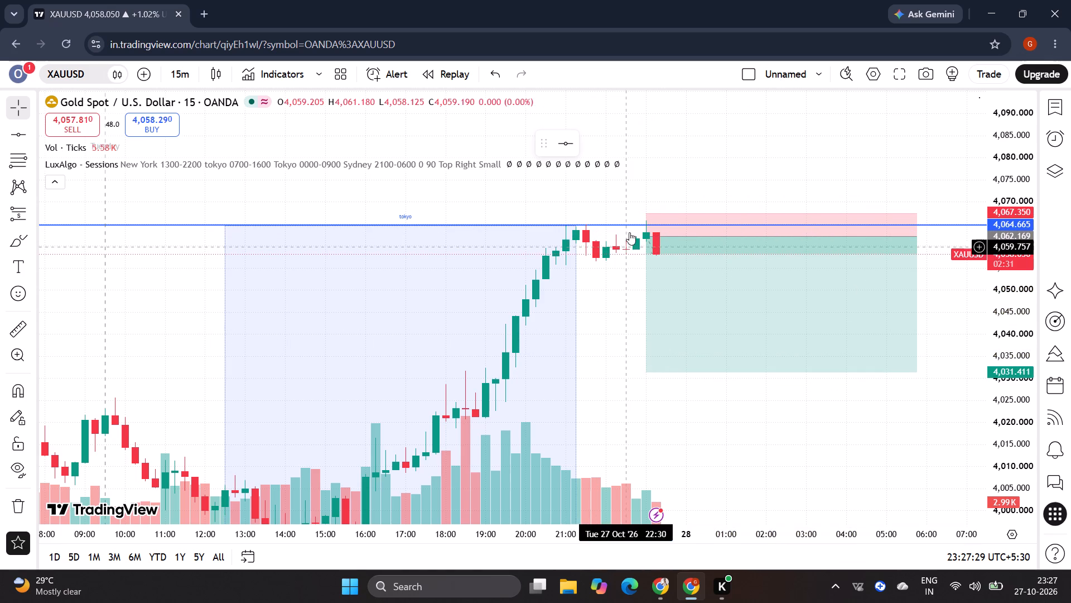
drag(646, 213, 648, 195)
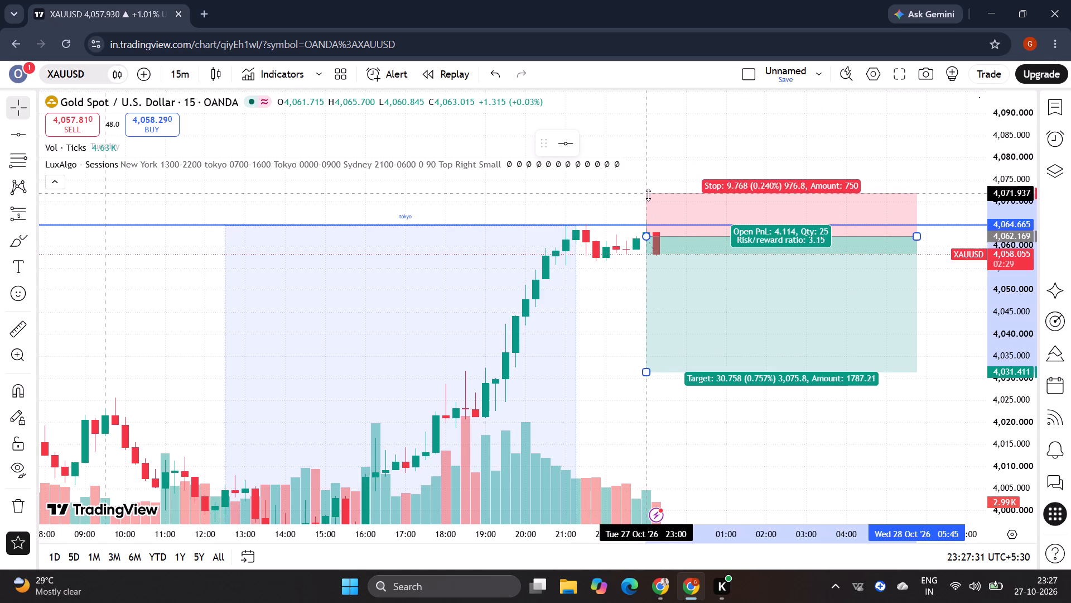
drag(648, 195, 652, 219)
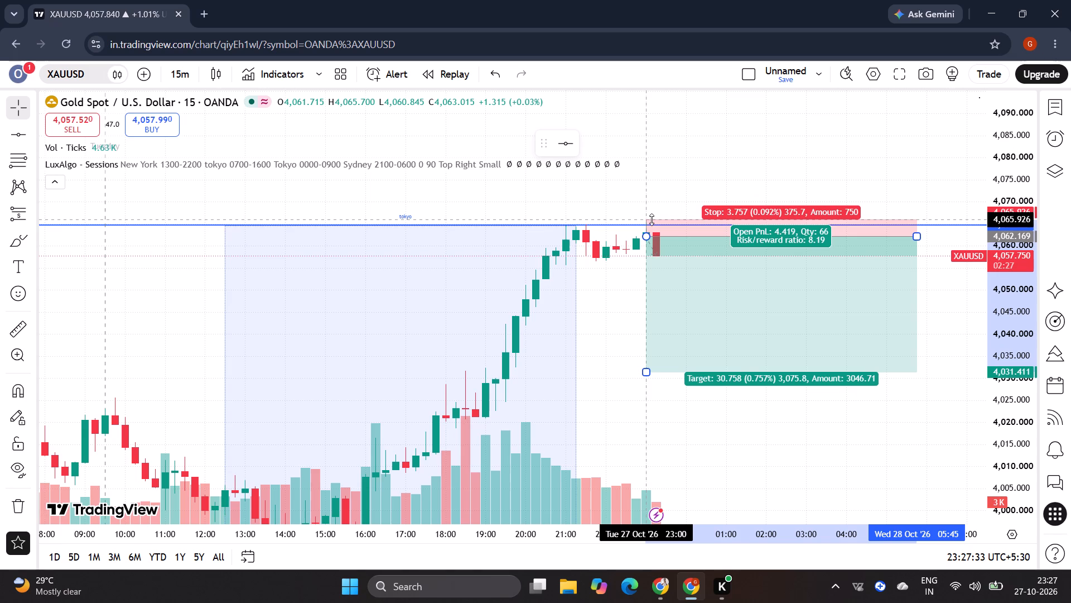
drag(652, 219, 653, 218)
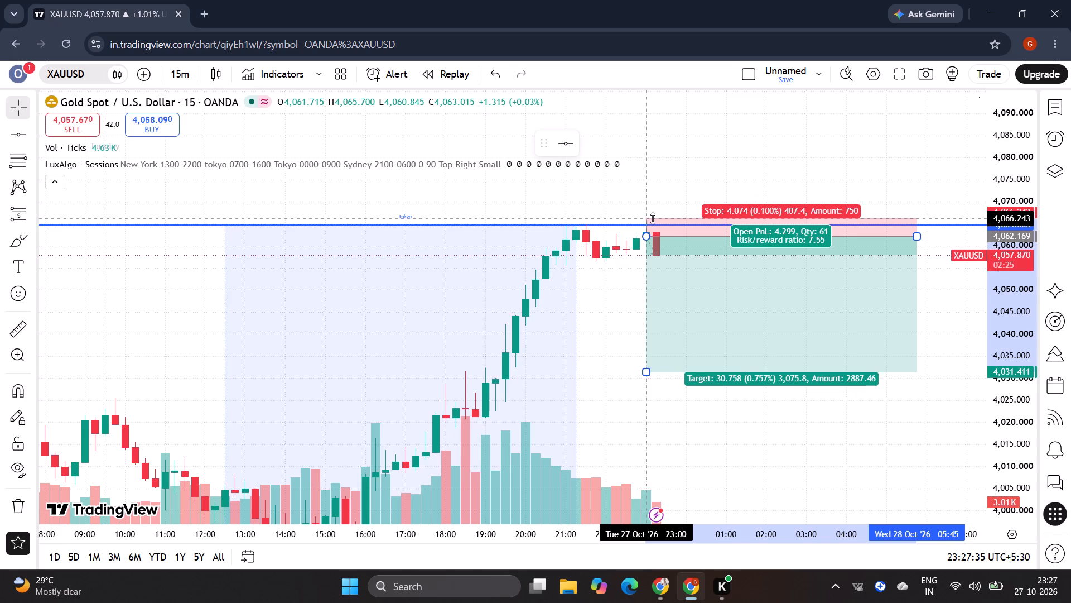
drag(653, 218, 653, 219)
Pull the short position drawing's target closer to the entry, to about 4,041.73.
drag(623, 299, 663, 256)
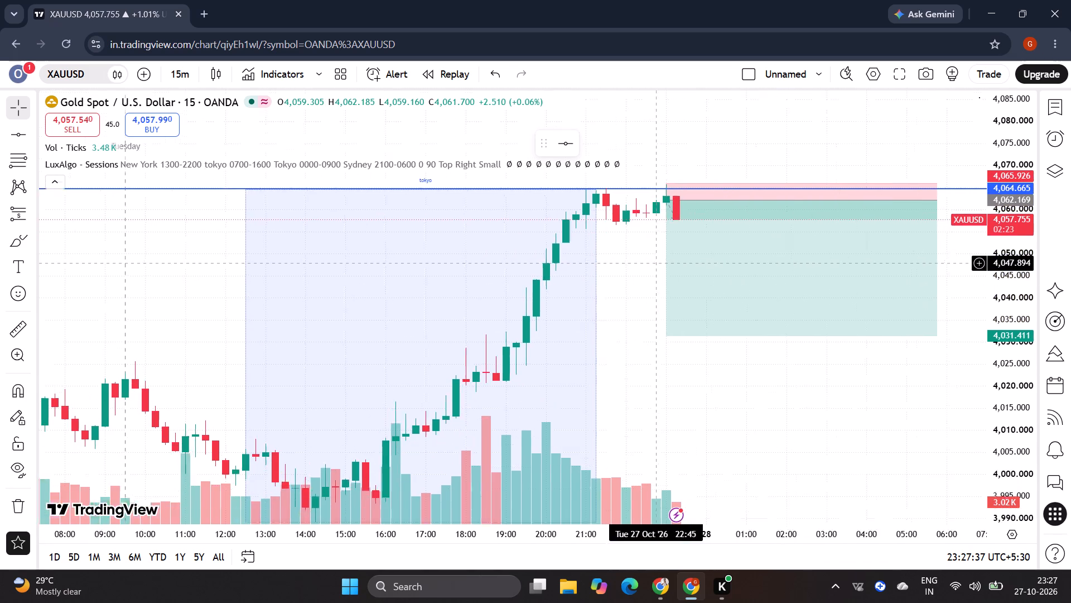
drag(663, 256, 648, 304)
scroll(693, 188, up, 1)
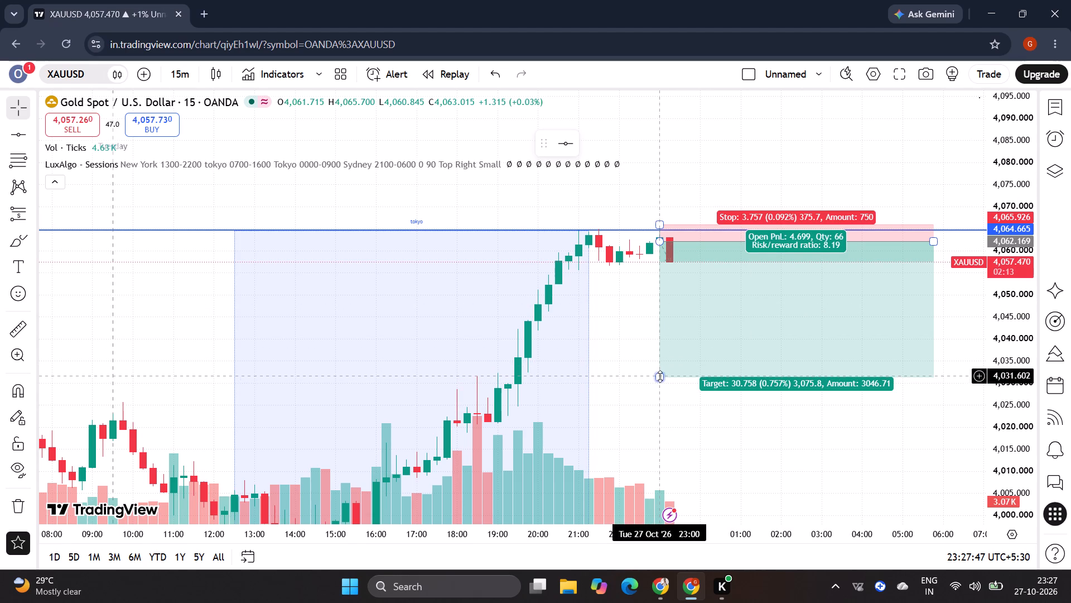
drag(660, 376, 673, 350)
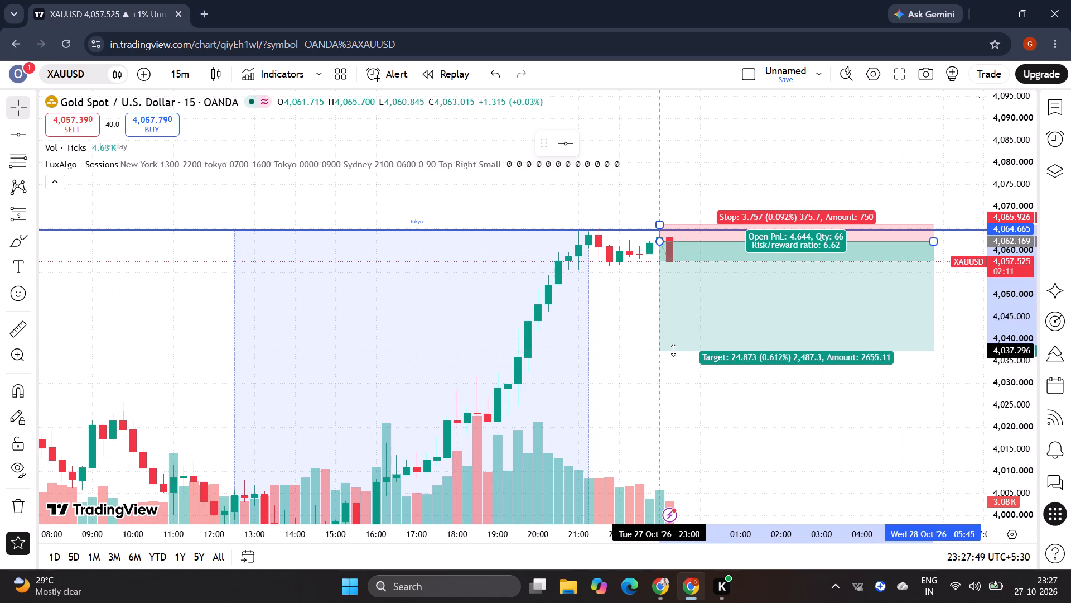
drag(673, 350, 670, 340)
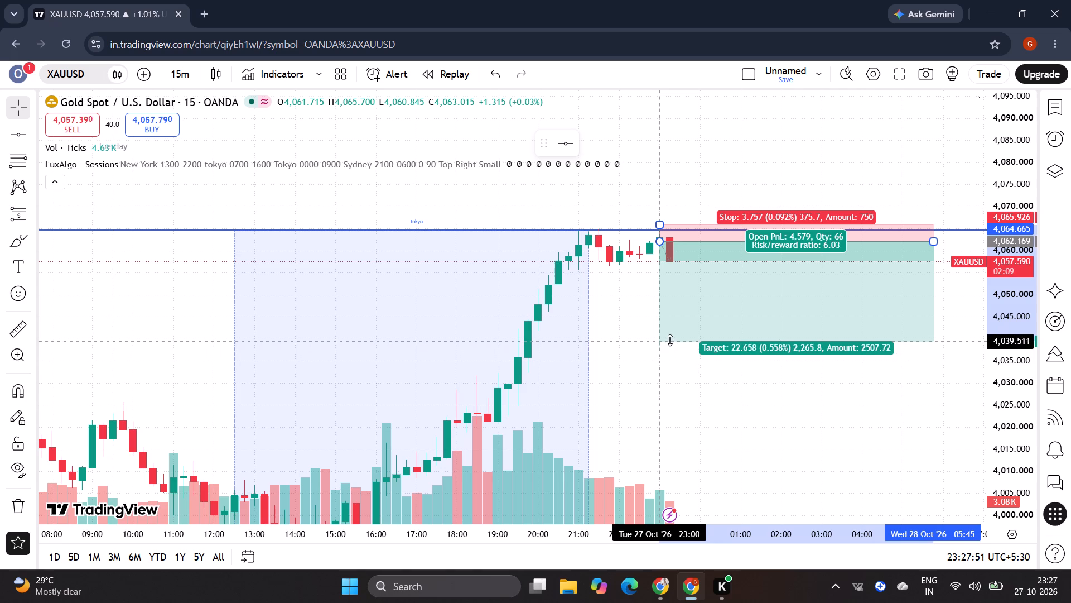
drag(670, 340, 668, 332)
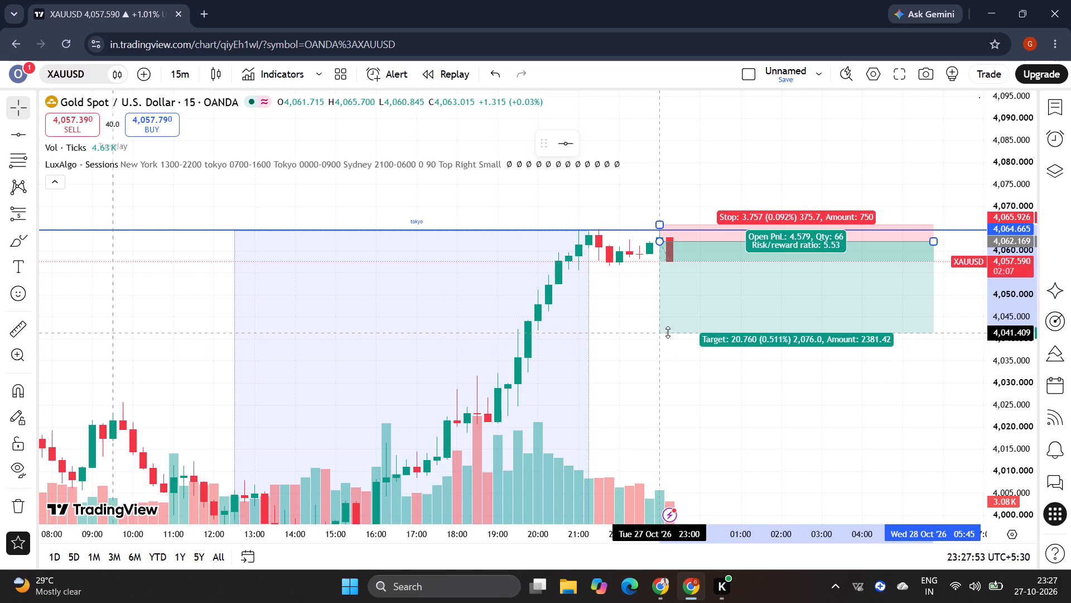
drag(668, 332, 667, 331)
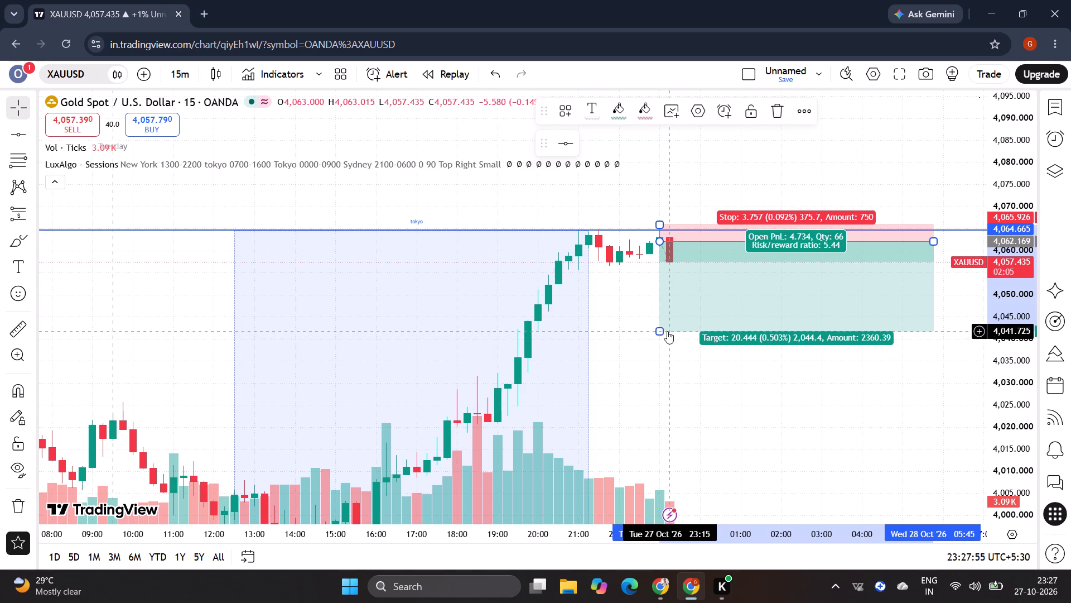
click(736, 358)
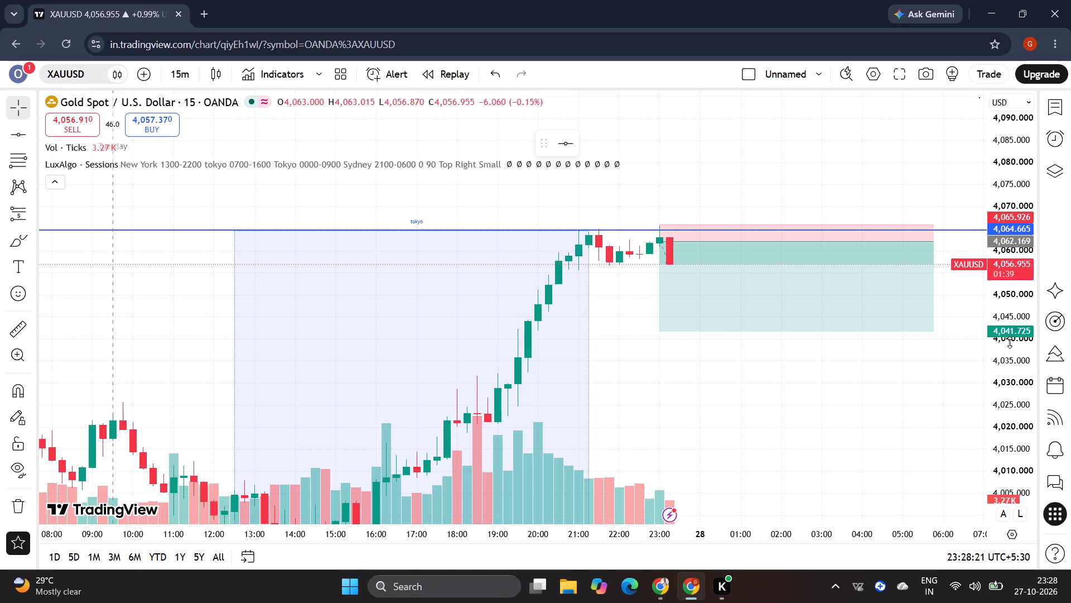
Switch to Investabl and trail the open gold sell trade's stop loss further into profit to 4,059.37.
key(alt+Tab)
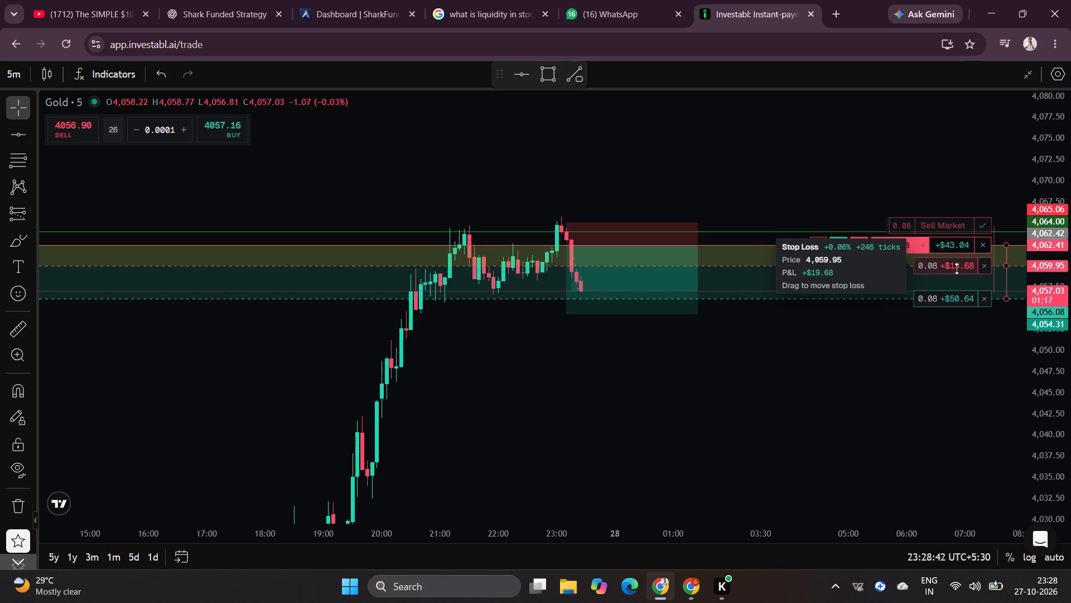
click(957, 269)
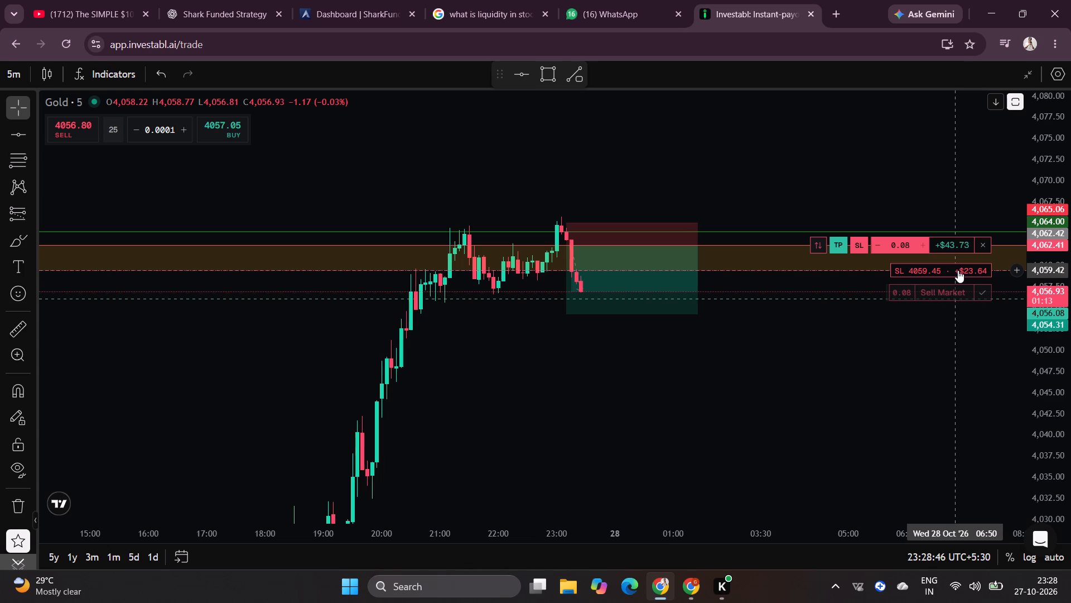
click(885, 437)
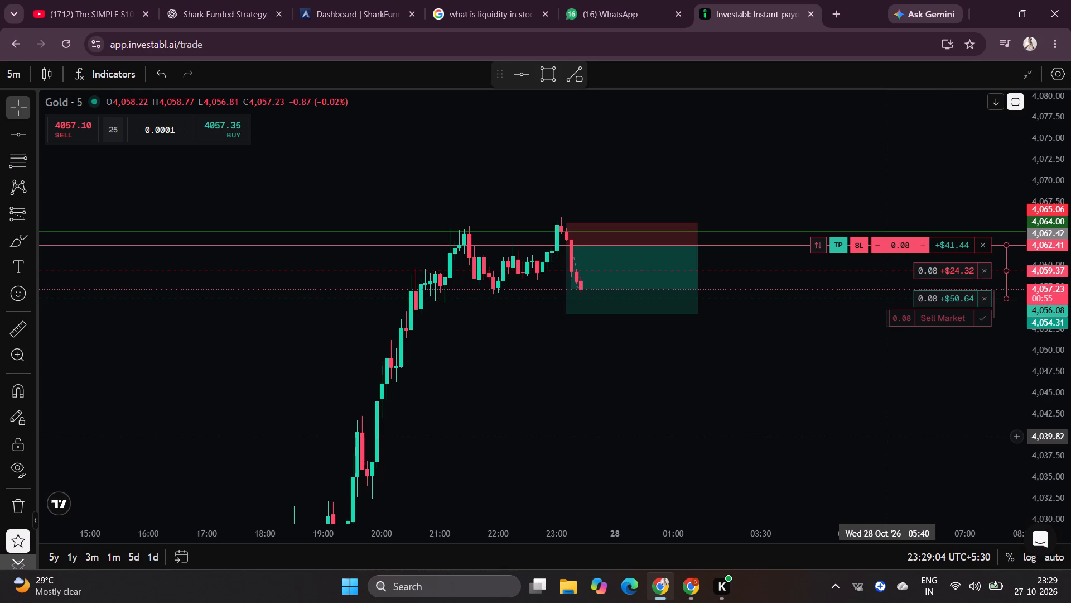
Switch to TradingView and set the XAUUSD chart's interval to 1 minute.
key(alt+Tab)
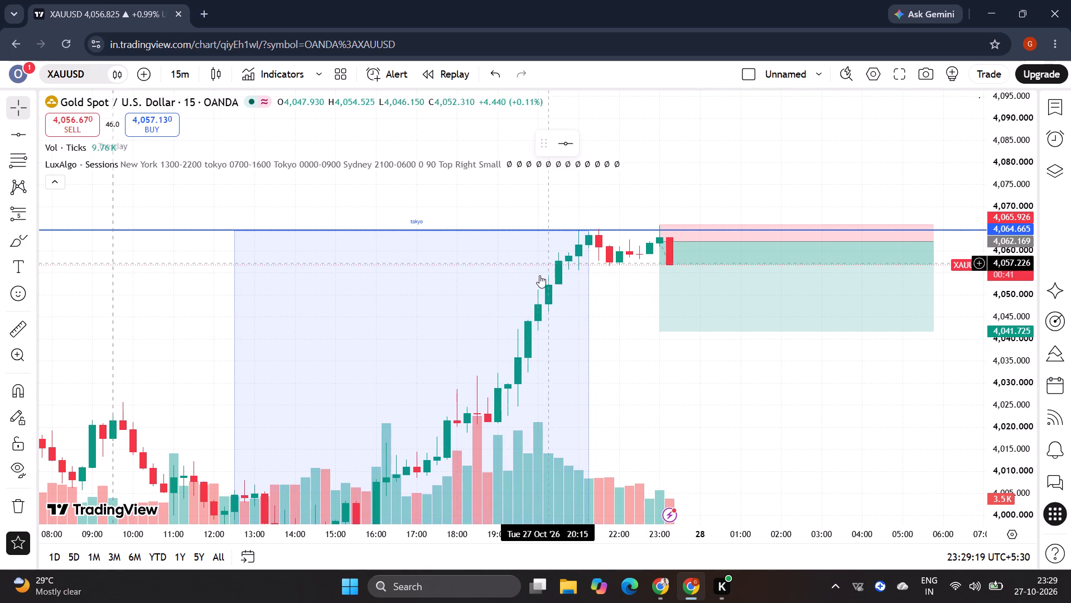
click(179, 85)
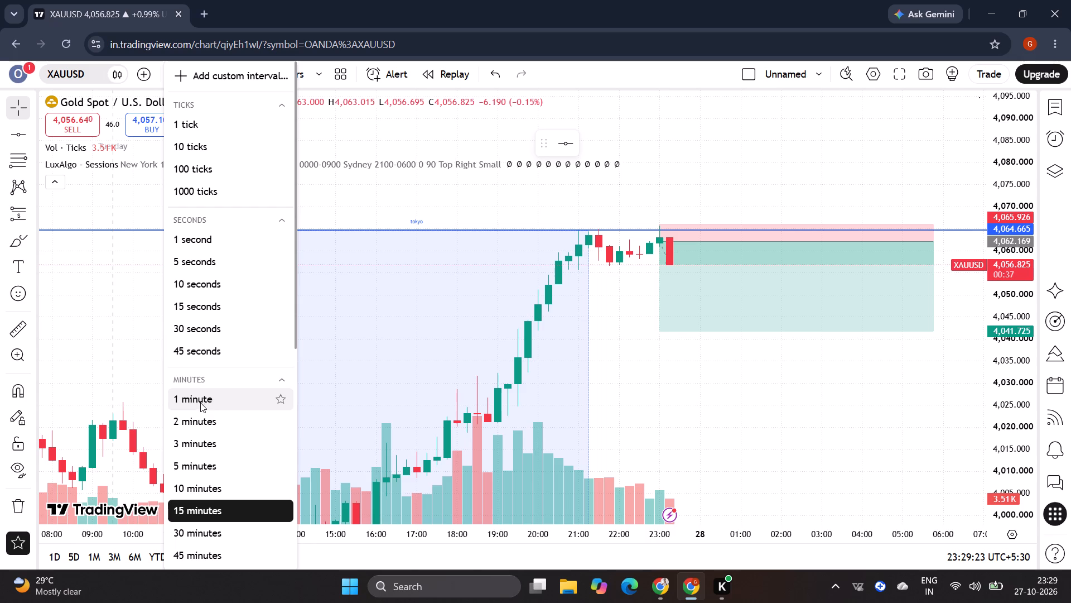
click(201, 399)
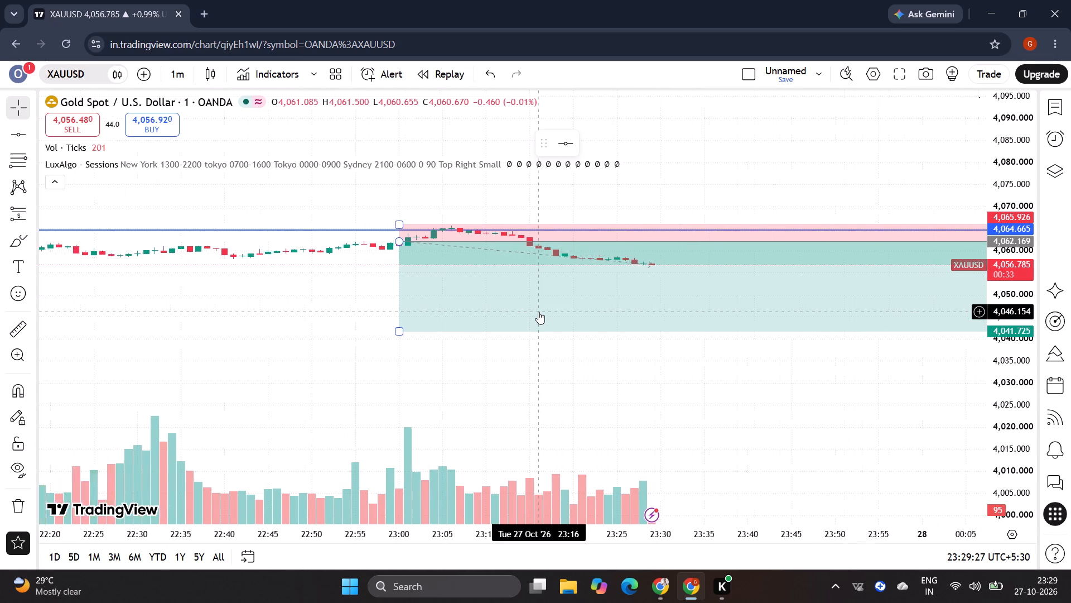
Examine the one-minute XAUUSD price action around the session high and recent lows, checking the open trade on Investabl.
scroll(1025, 274, down, 4)
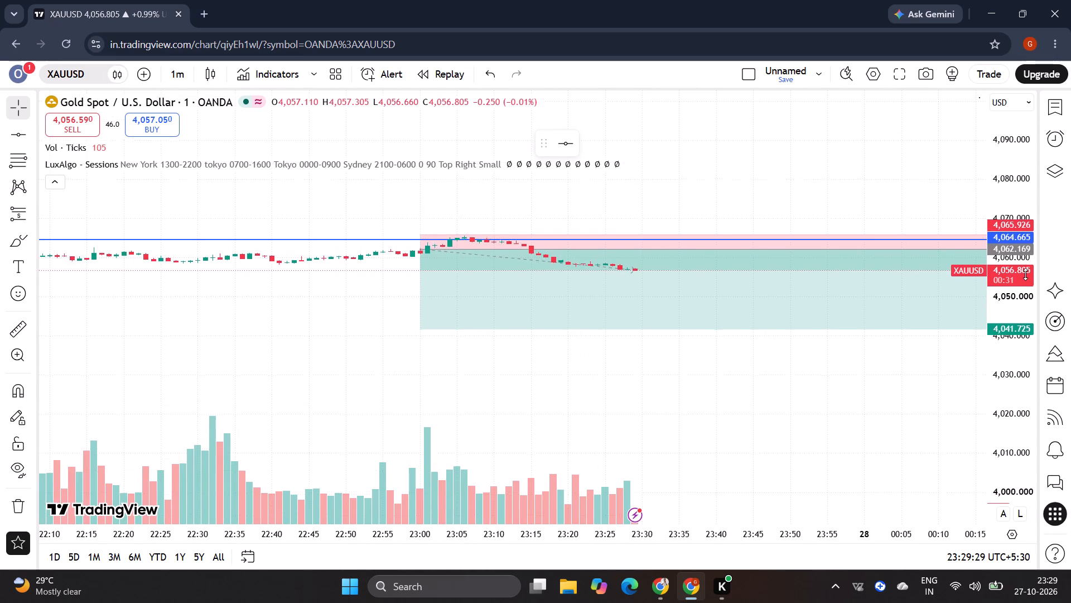
scroll(1025, 274, up, 15)
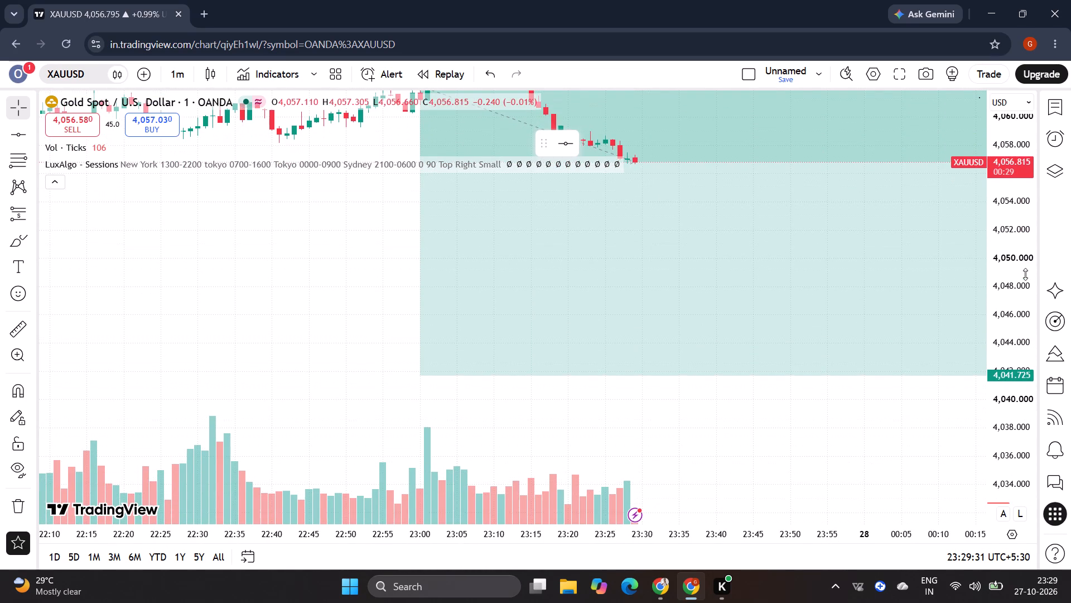
drag(350, 228, 328, 353)
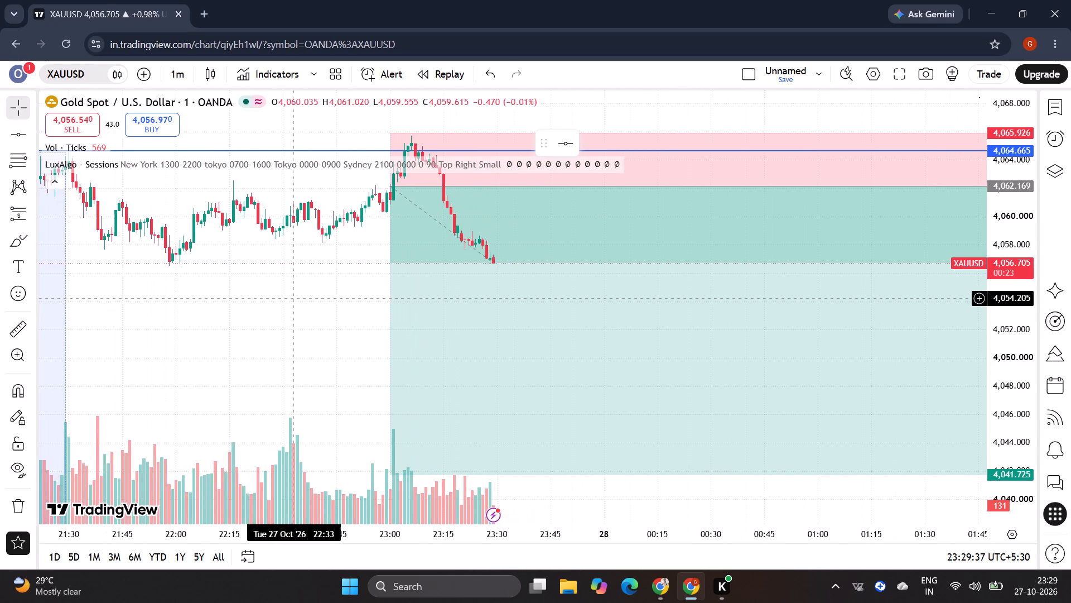
drag(294, 298, 359, 308)
scroll(303, 312, right, 1)
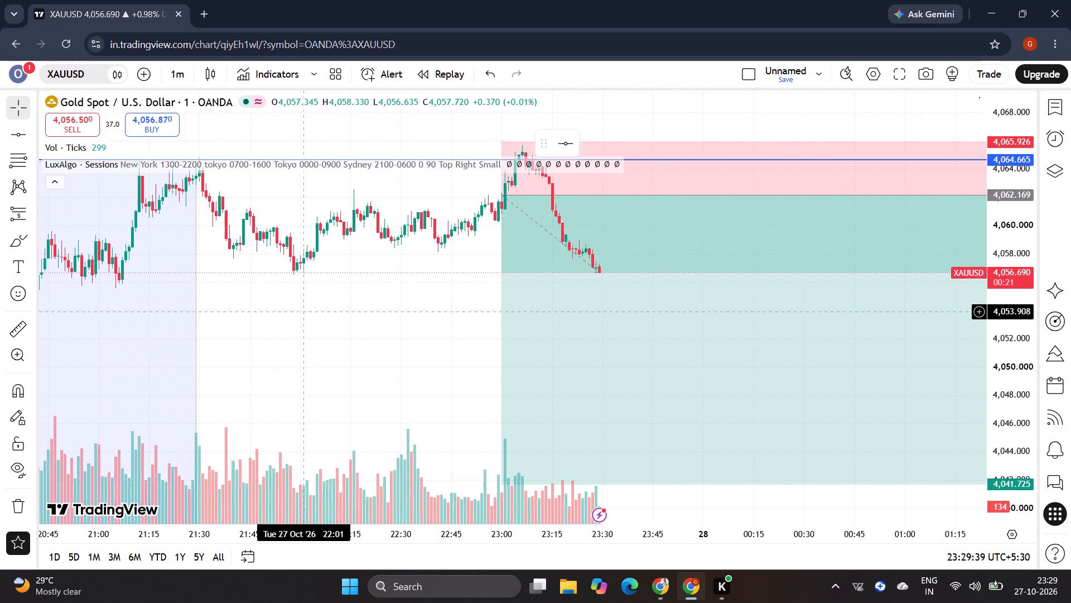
scroll(303, 312, right, 1)
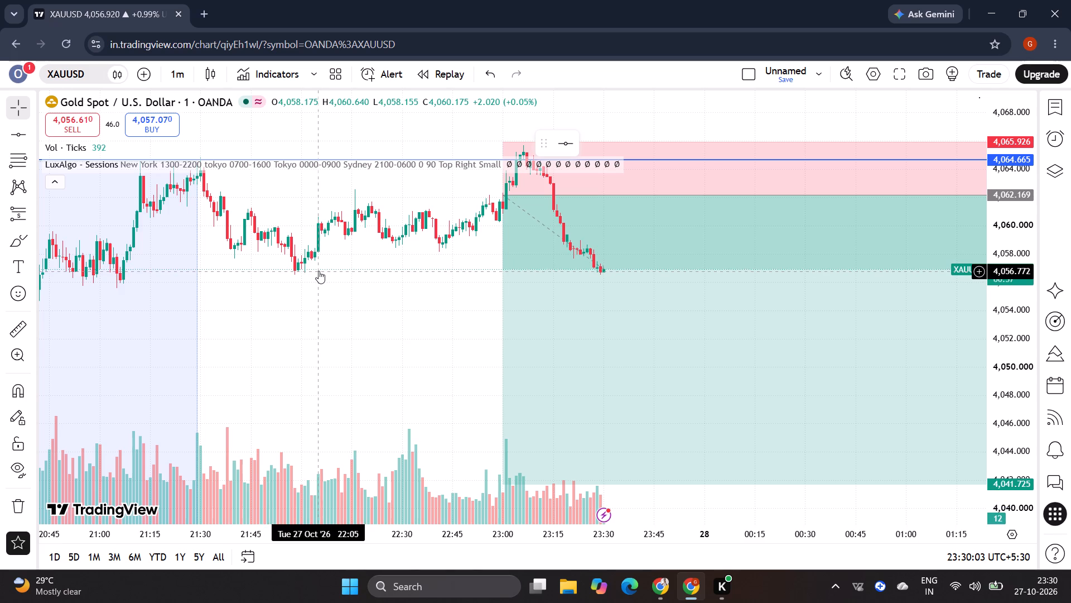
key(alt+Tab)
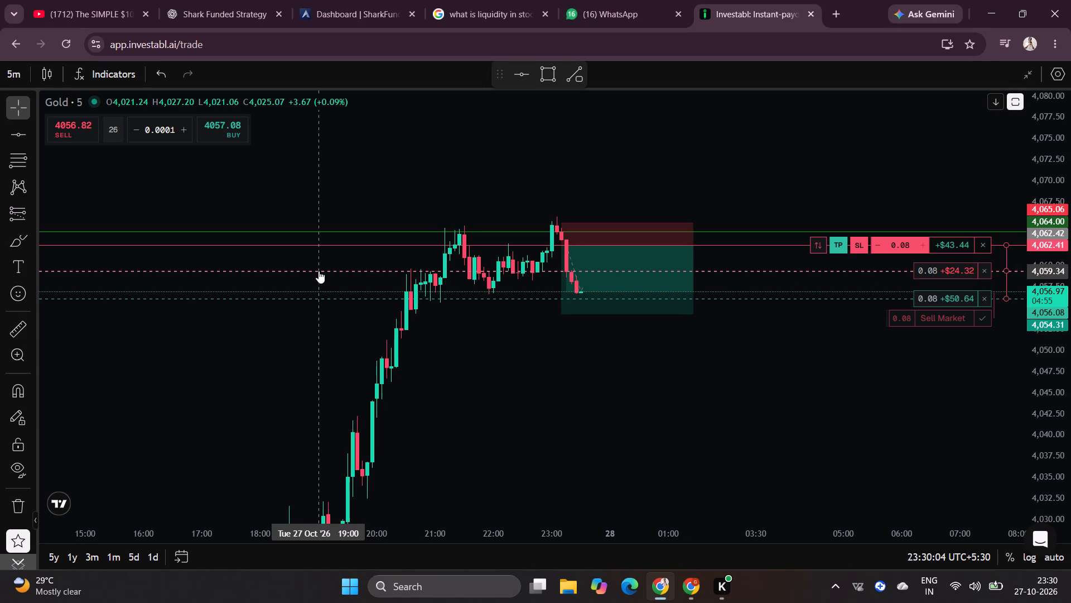
key(alt+Tab)
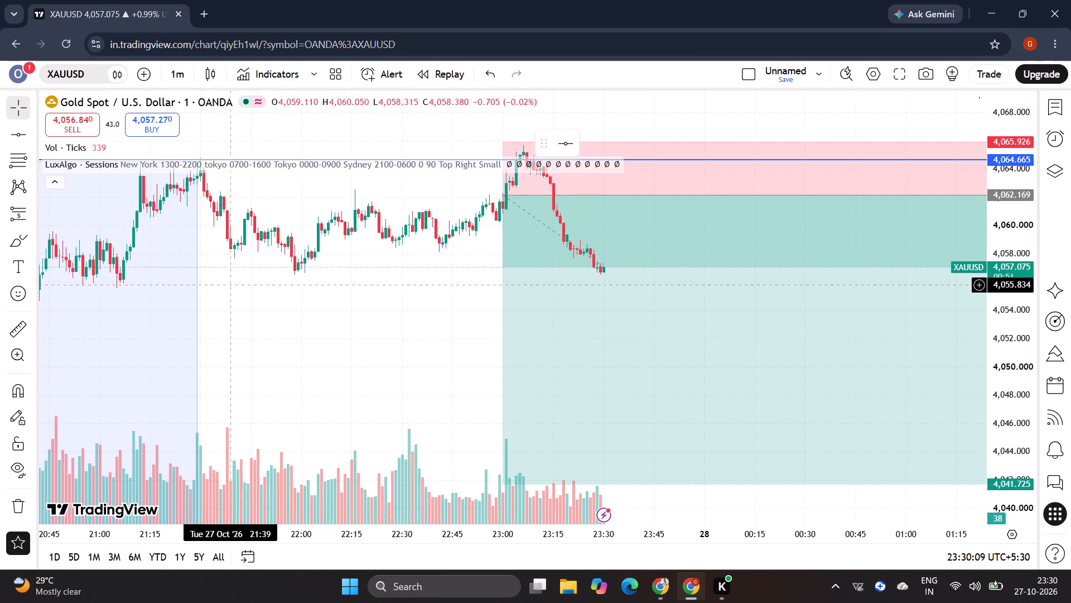
scroll(211, 287, right, 2)
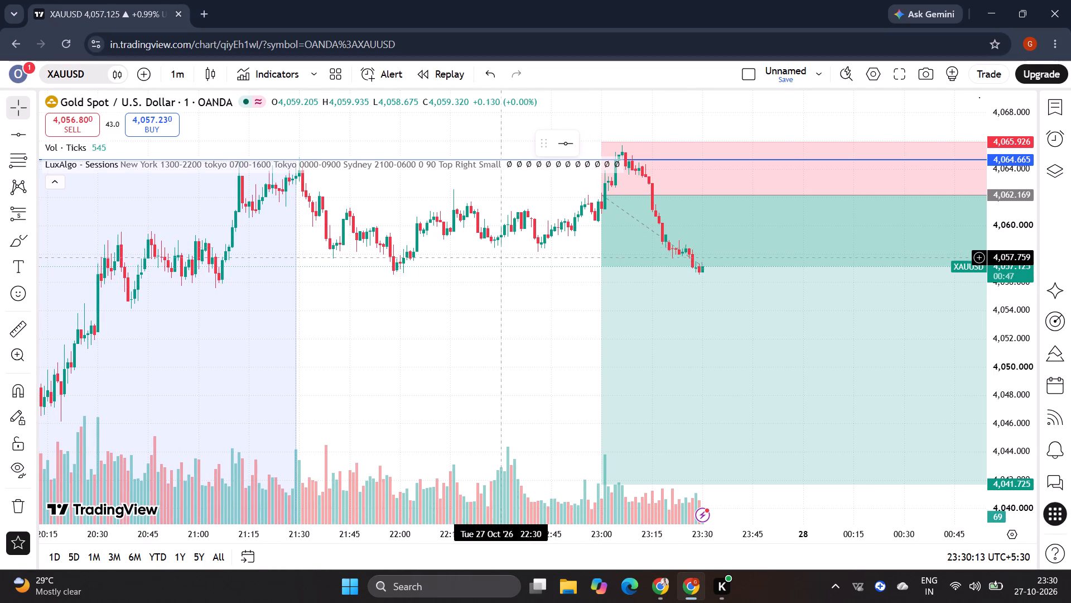
Draw a horizontal line across the one-minute XAUUSD chart at about 4,058.25, near the recent lows.
click(568, 145)
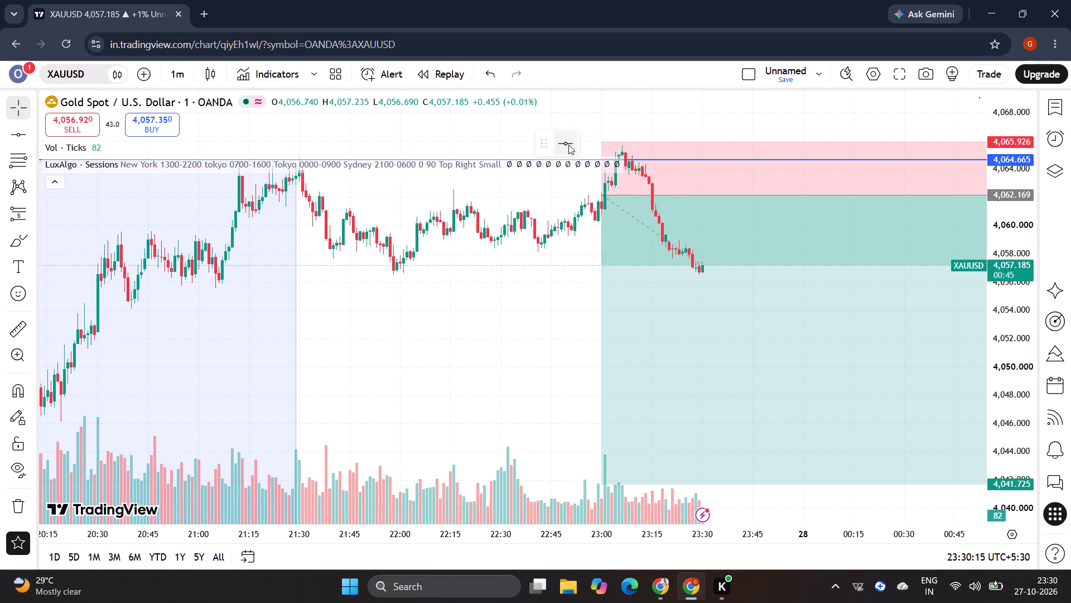
click(557, 250)
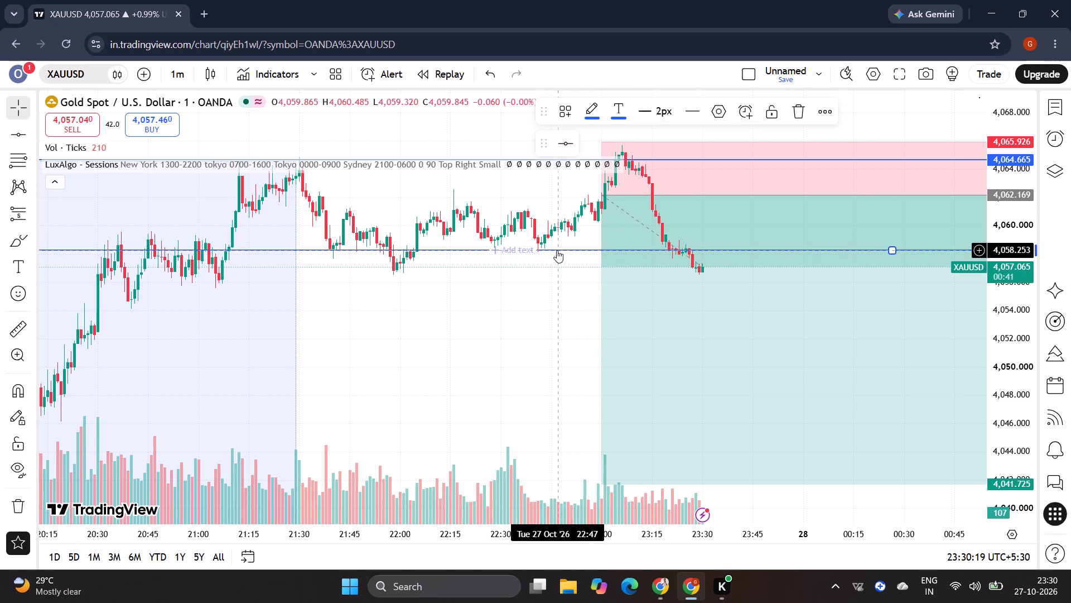
click(513, 307)
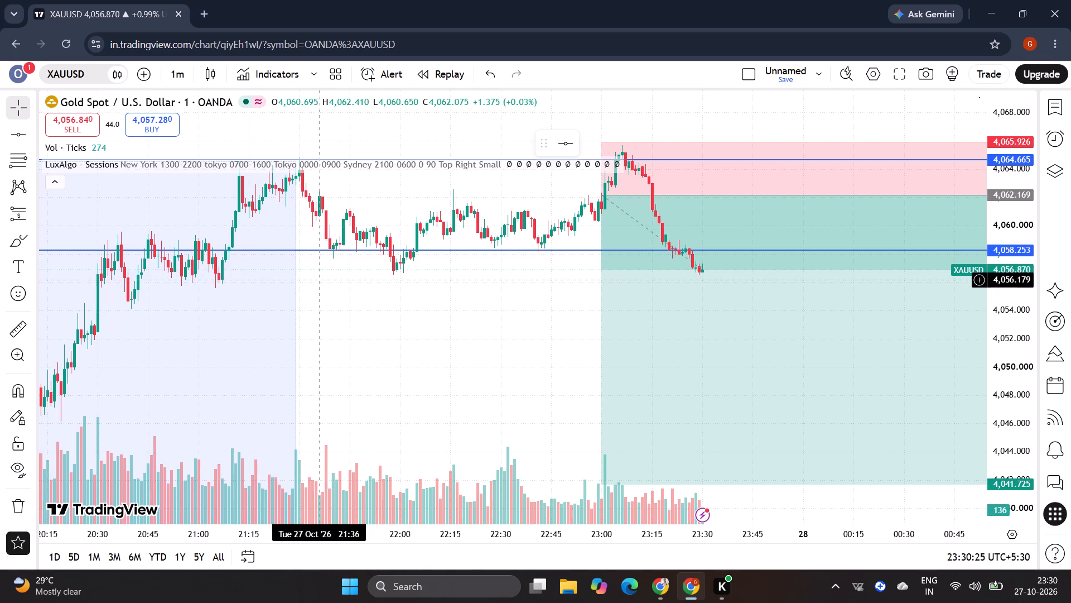
Set the XAUUSD chart's interval to 15 minutes.
scroll(318, 278, right, 1)
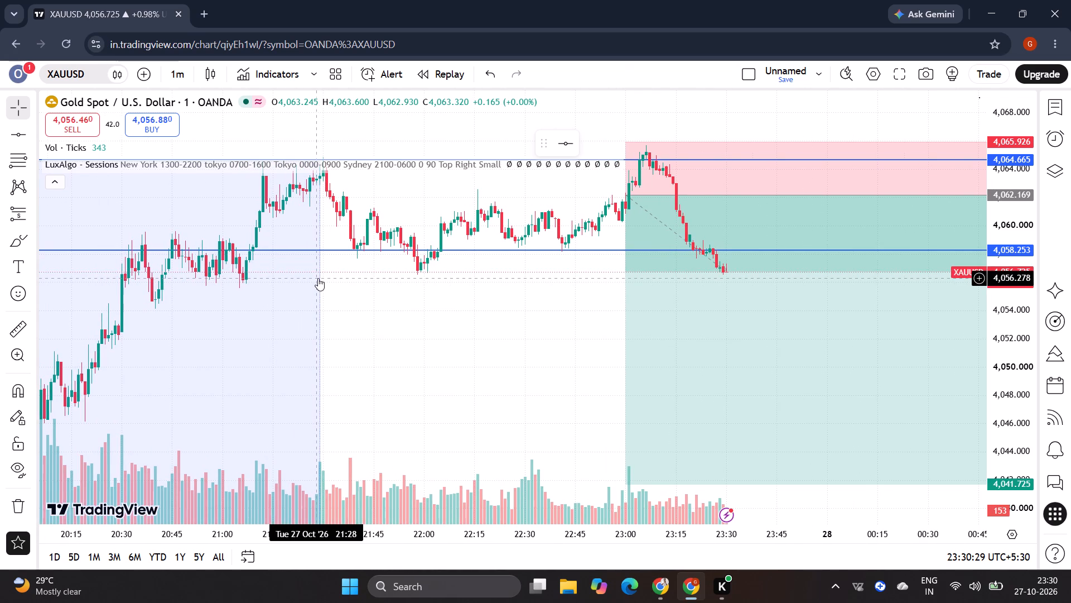
scroll(313, 278, right, 2)
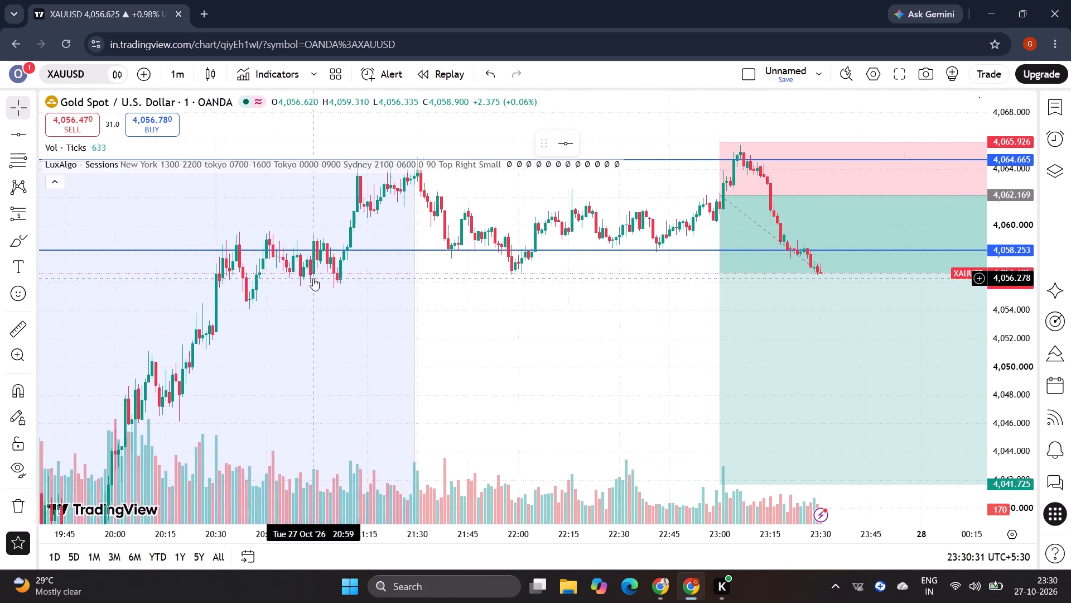
scroll(548, 308, left, 1)
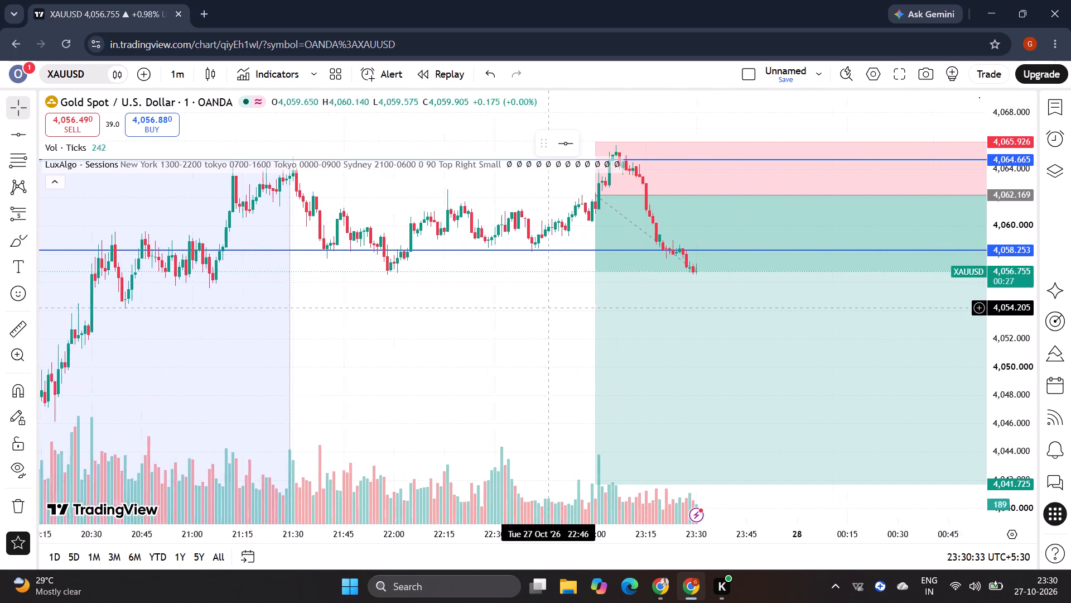
scroll(548, 308, left, 2)
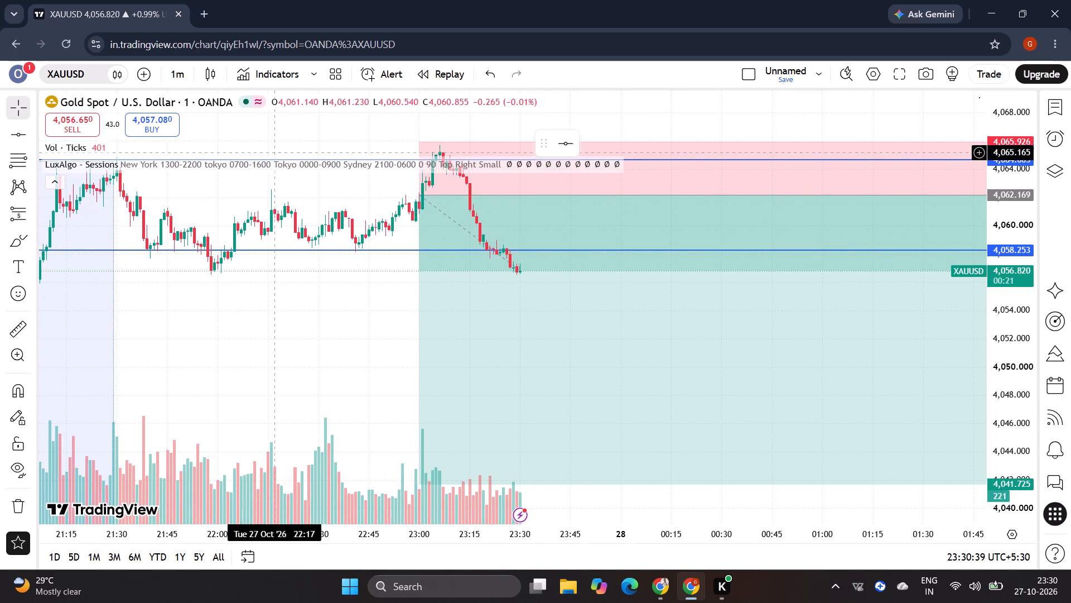
click(170, 71)
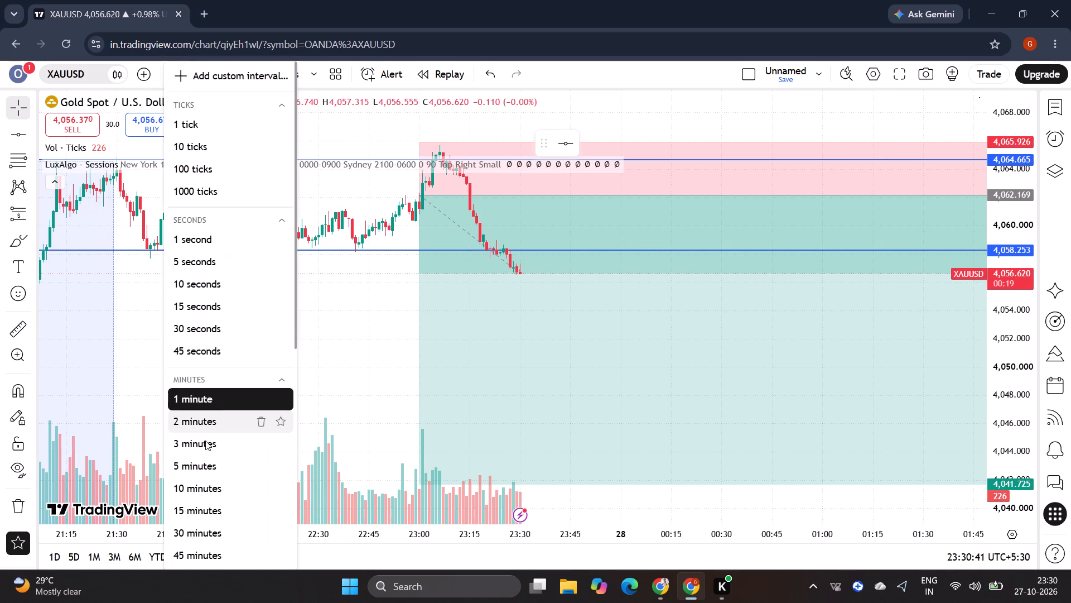
click(205, 509)
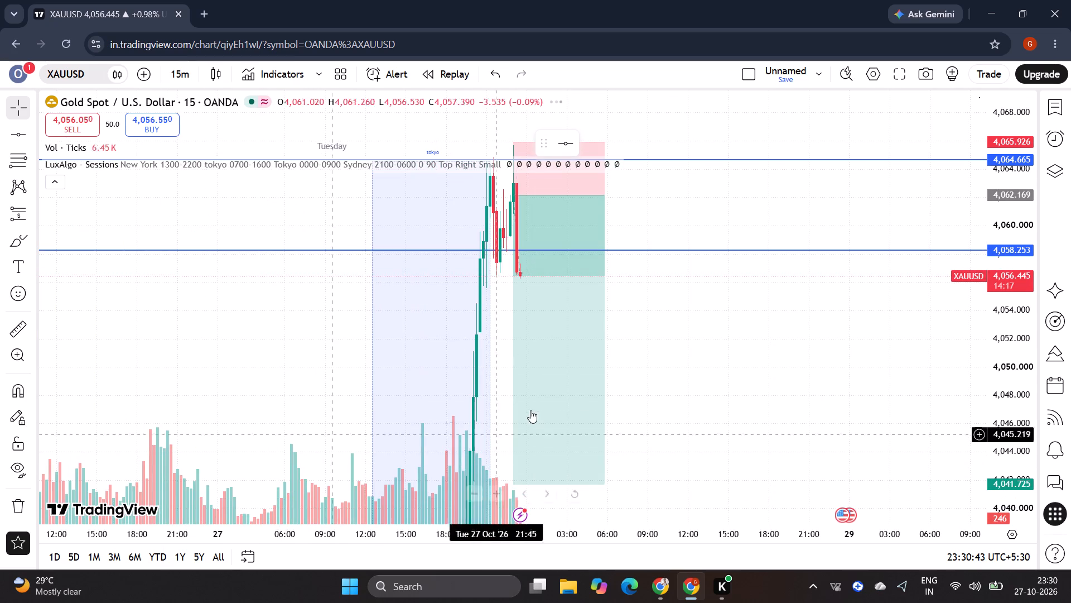
Examine the 15-minute XAUUSD price action below the entry, around the short position's target and the earlier lows.
scroll(727, 342, left, 1)
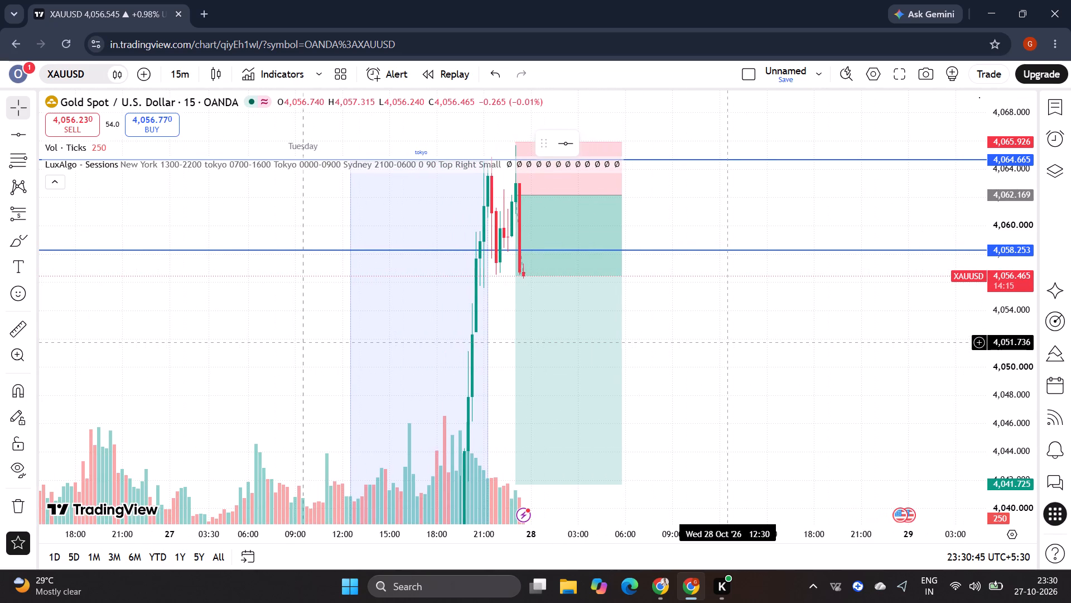
drag(722, 337, 713, 76)
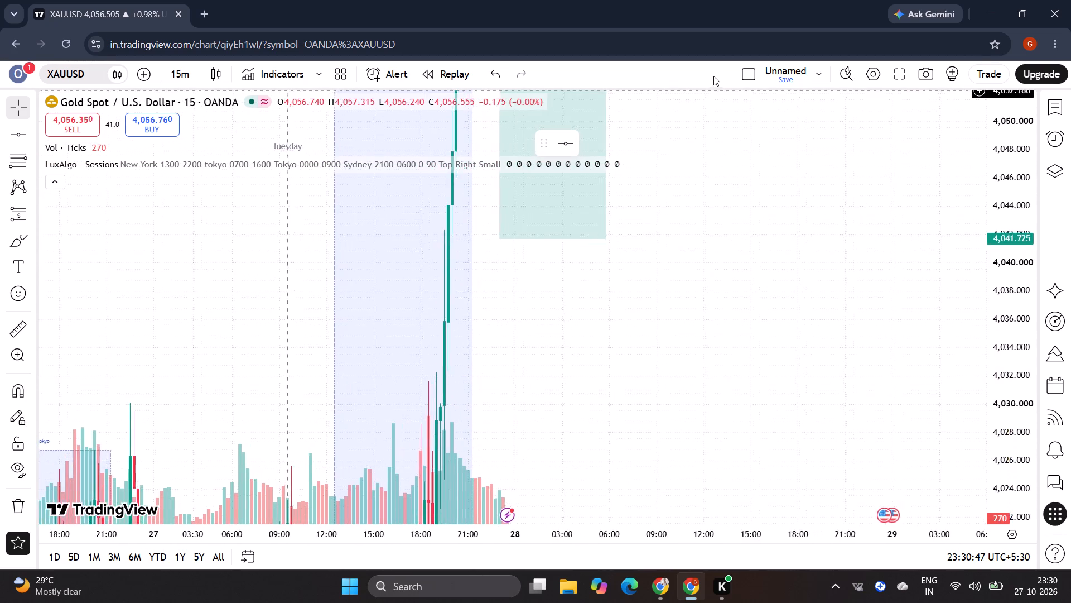
drag(713, 76, 667, 401)
drag(649, 413, 658, 351)
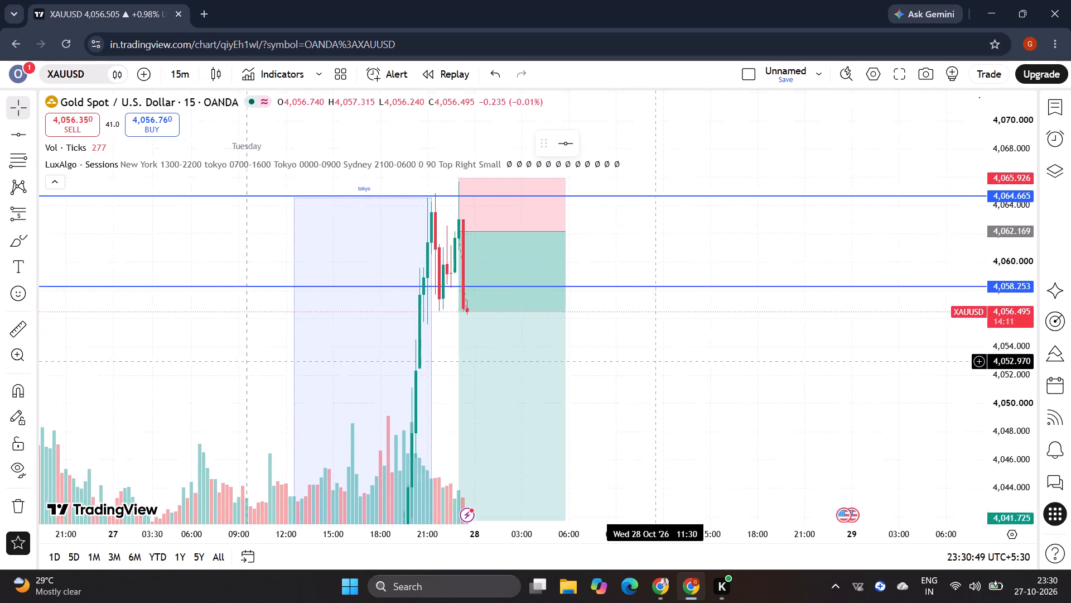
drag(658, 351, 663, 219)
drag(668, 285, 684, 209)
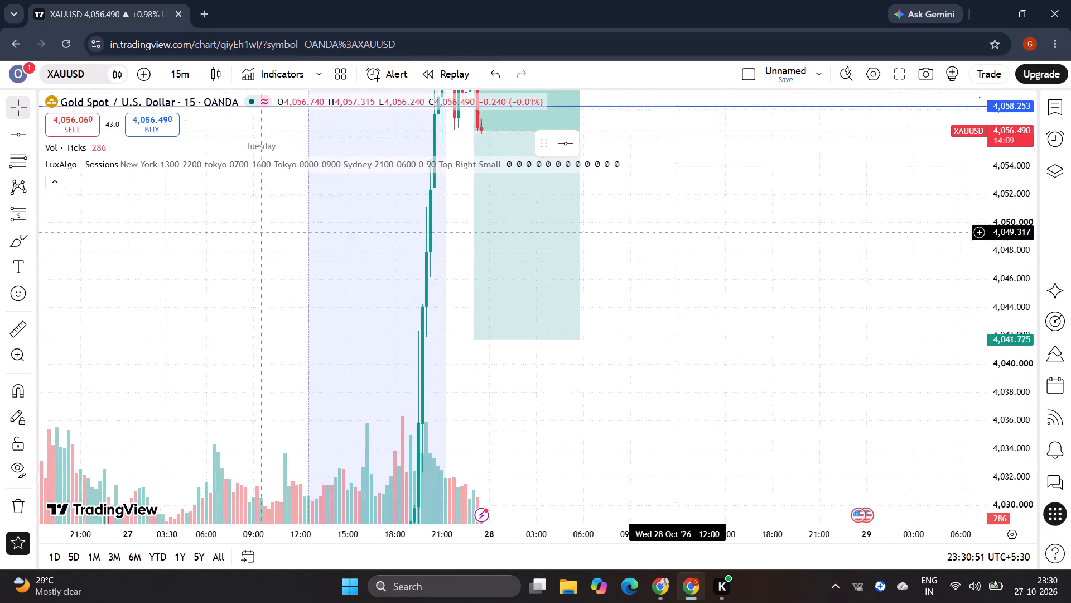
drag(684, 209, 680, 95)
drag(679, 246, 723, 45)
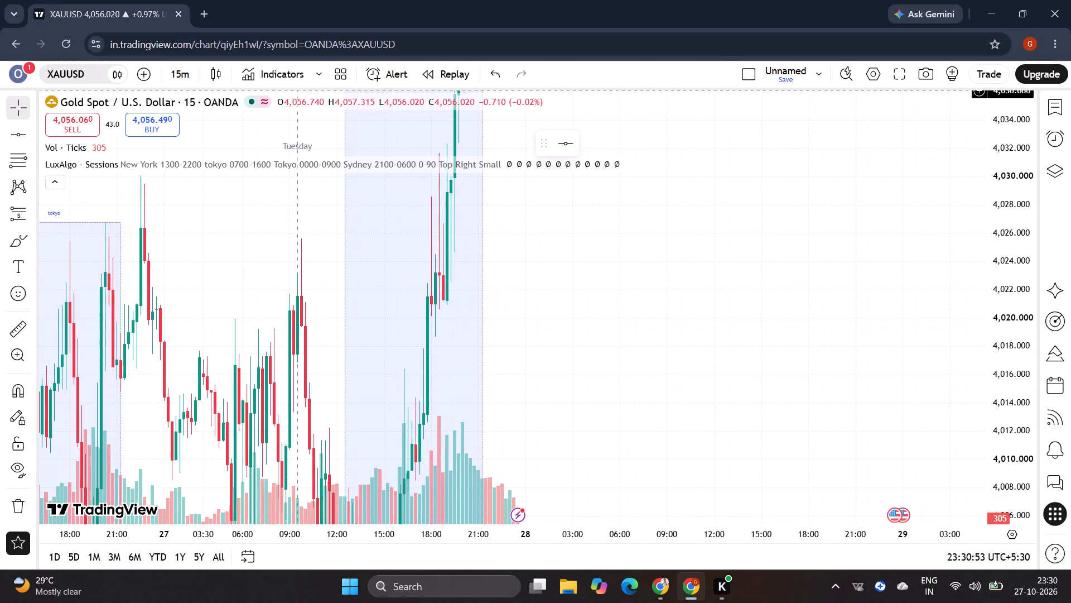
drag(697, 221, 625, 398)
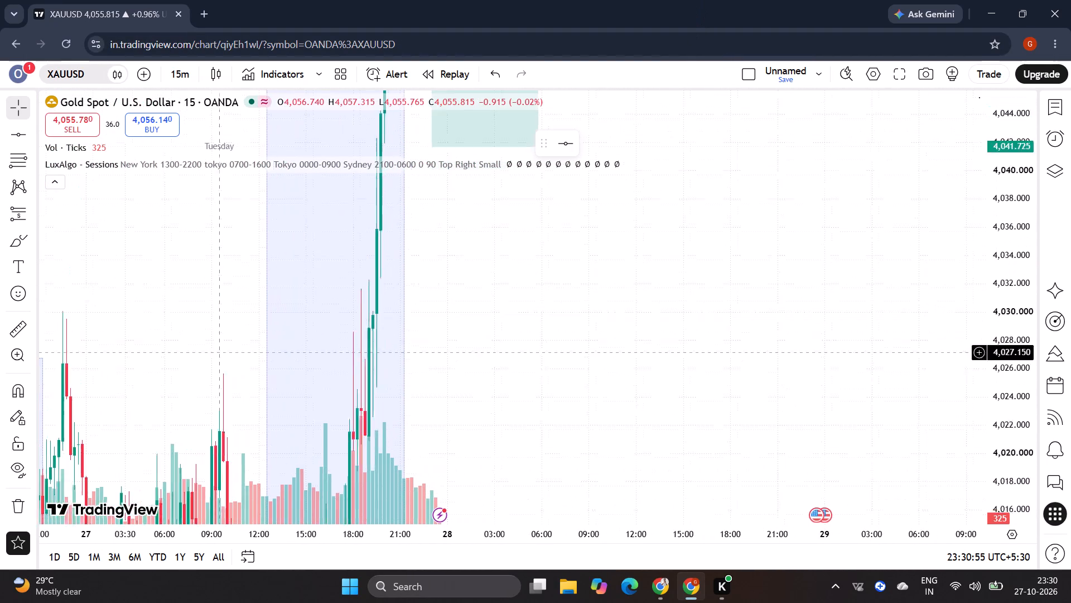
drag(625, 398, 686, 528)
drag(686, 528, 669, 588)
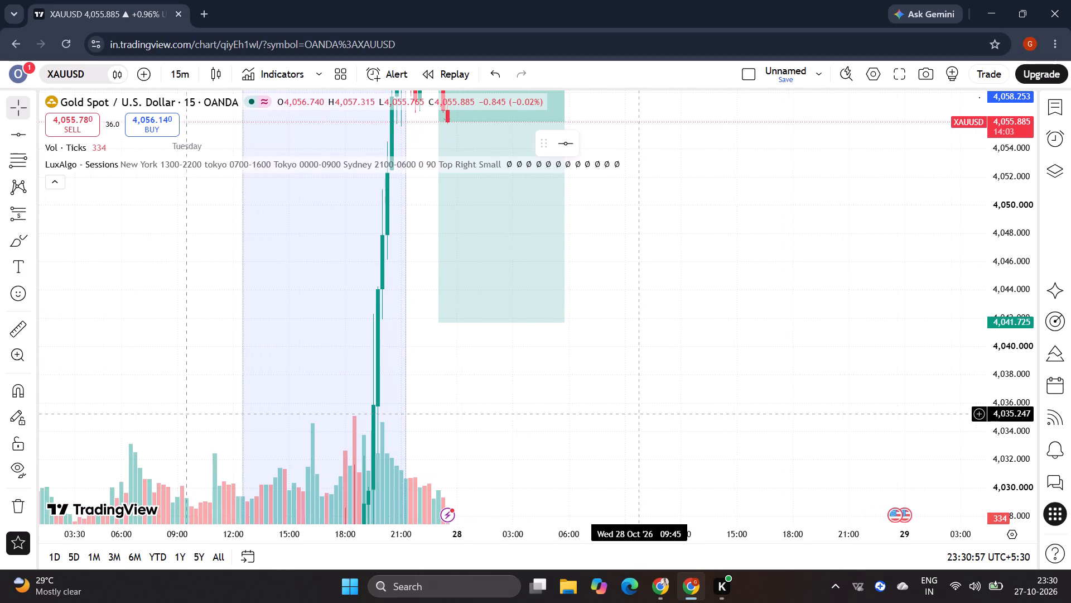
drag(662, 289, 657, 443)
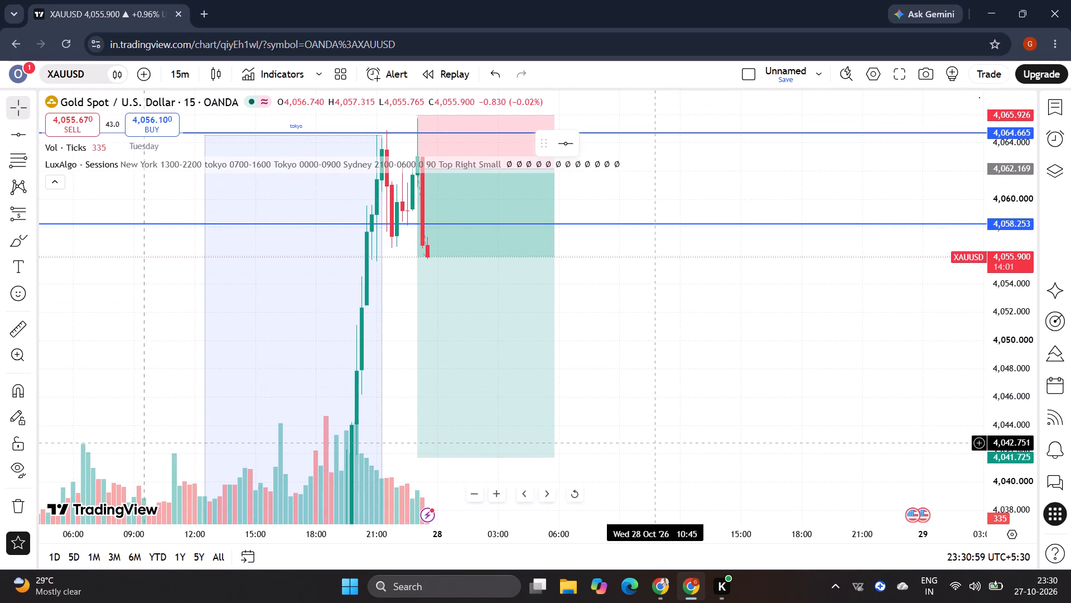
scroll(1003, 255, down, 6)
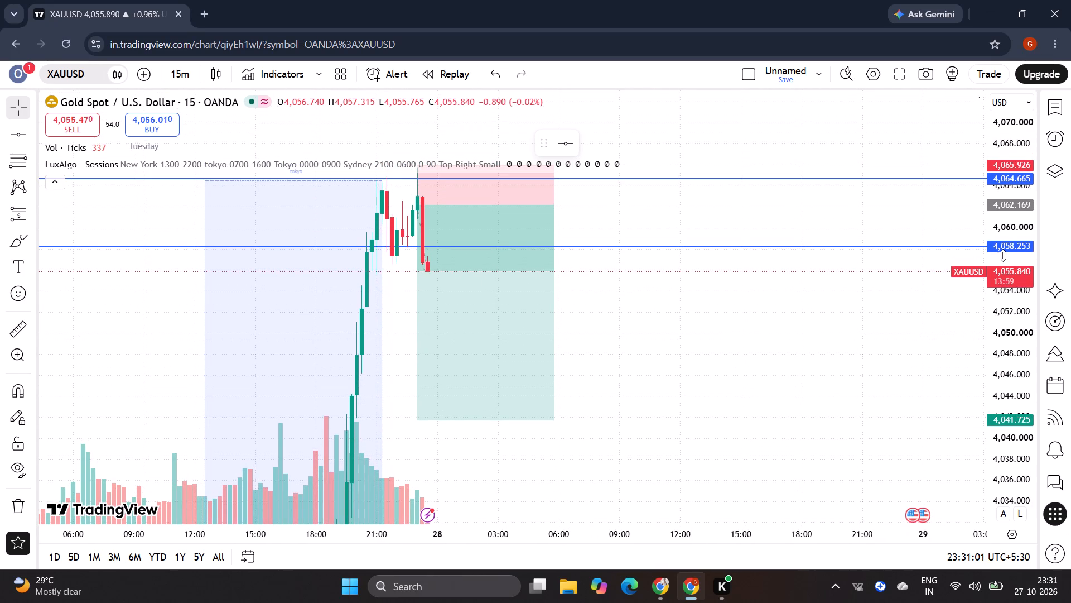
Switch to Investabl and review the gold sell trade in the trade history, leaving the chart in full-size view.
key(alt+Tab)
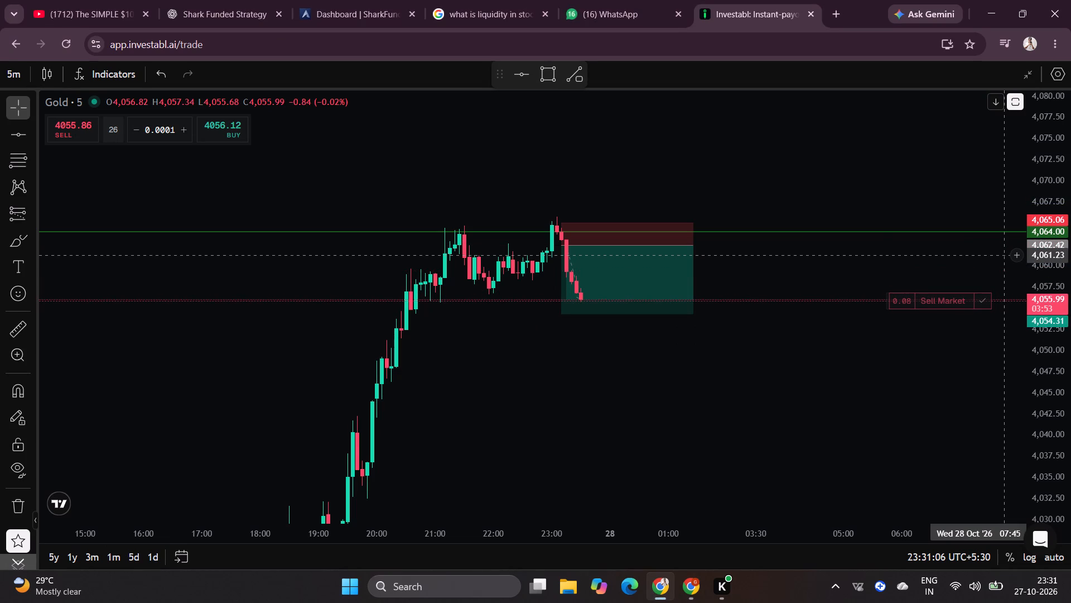
key(Escape)
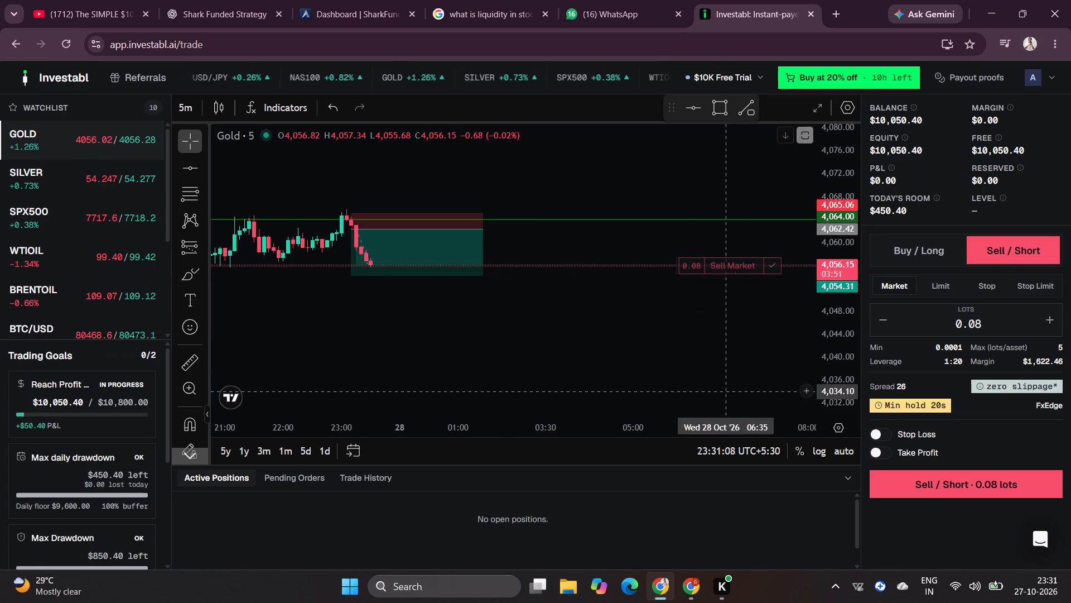
click(369, 480)
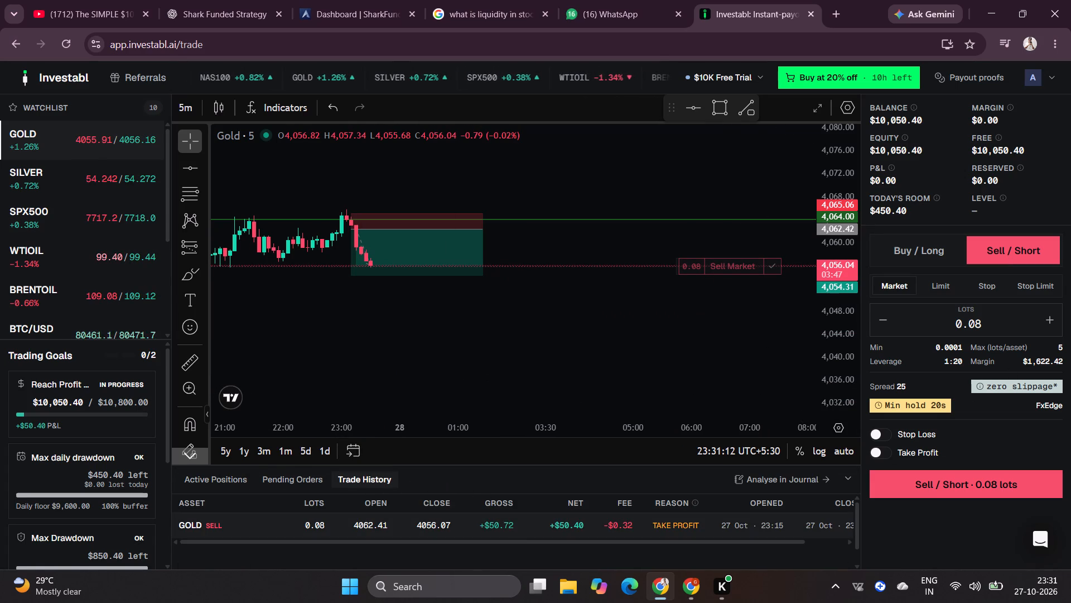
scroll(524, 495, up, 2)
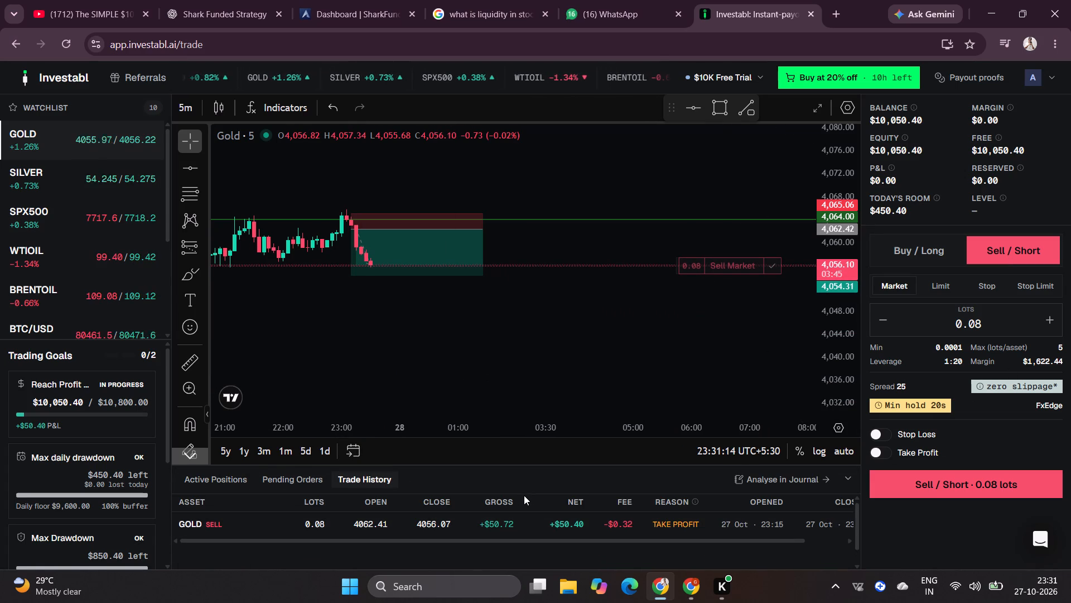
scroll(524, 495, up, 1)
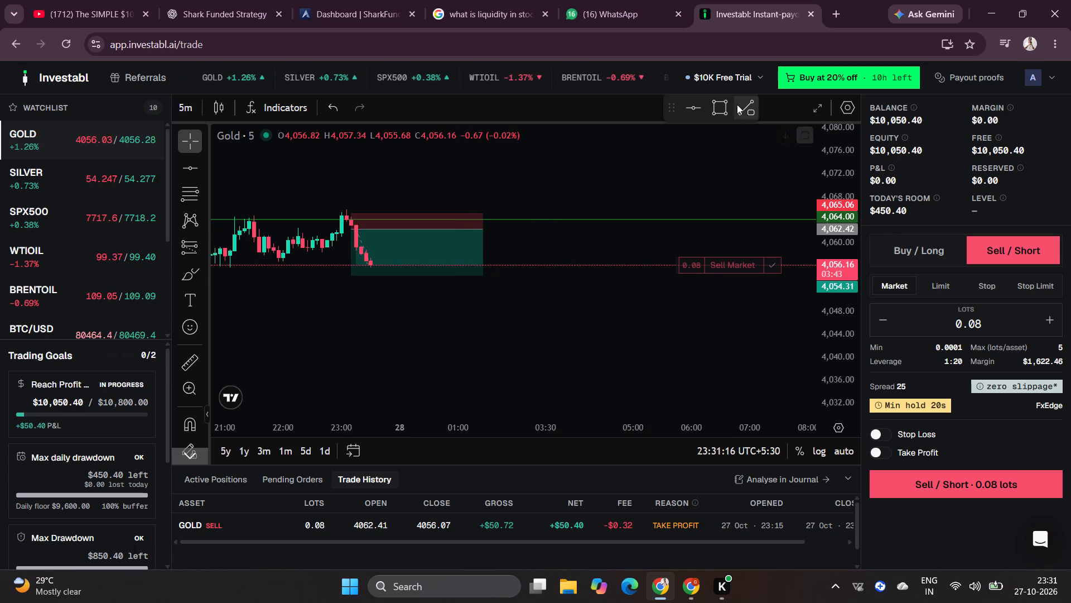
click(814, 106)
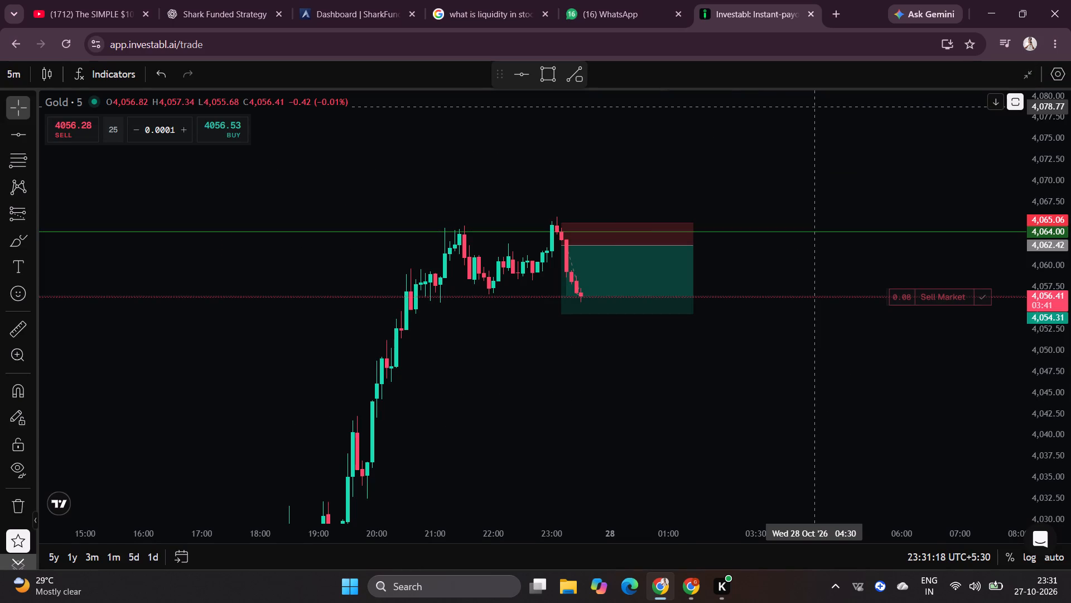
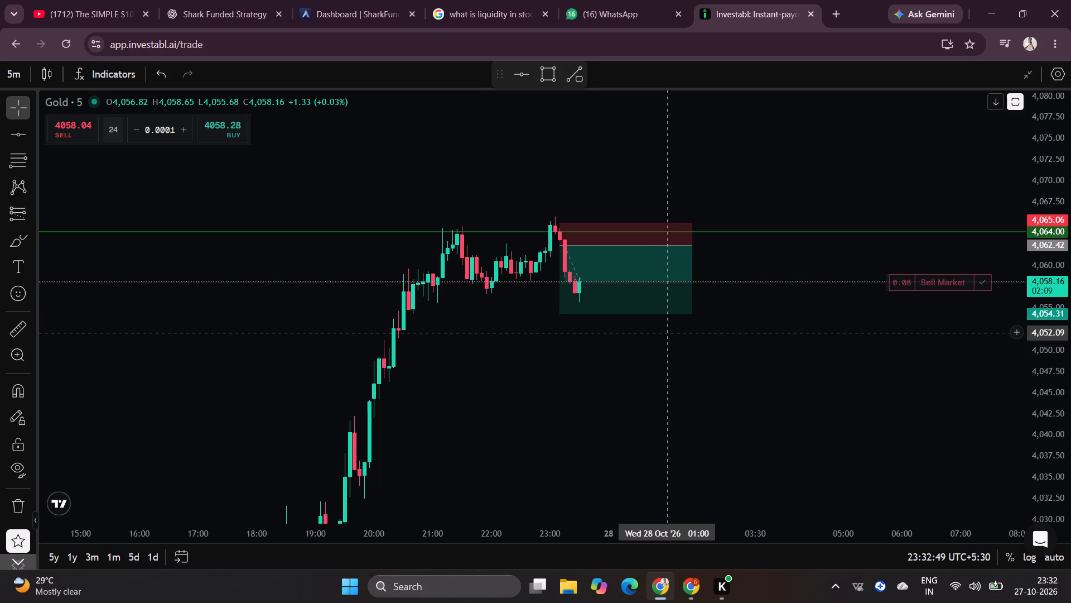
Discard the unplaced 0.08 Sell Market order shown on the five-minute Gold chart.
key(Right)
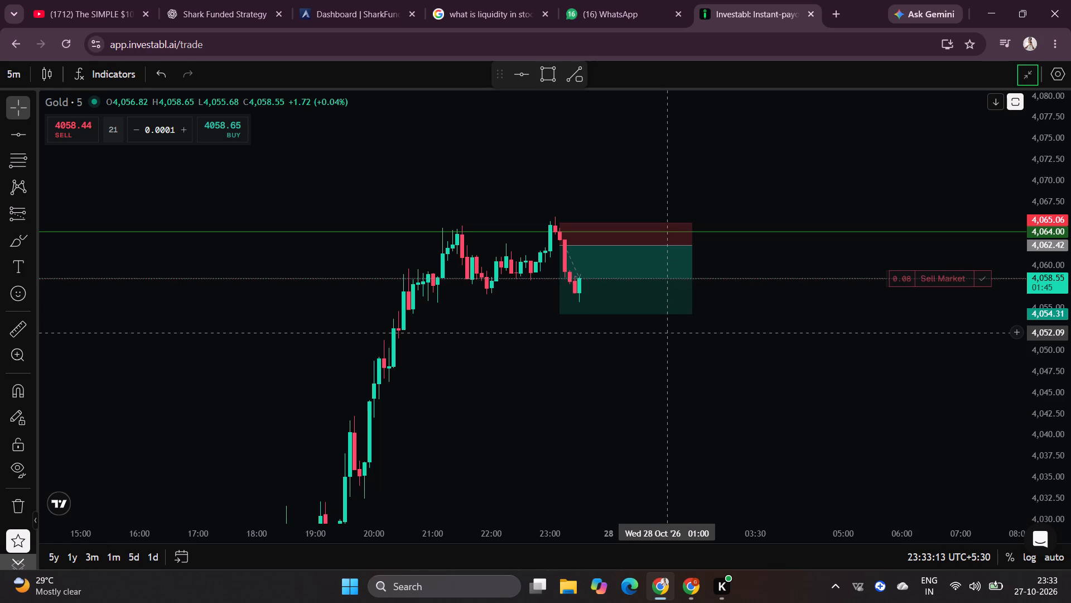
key(Right)
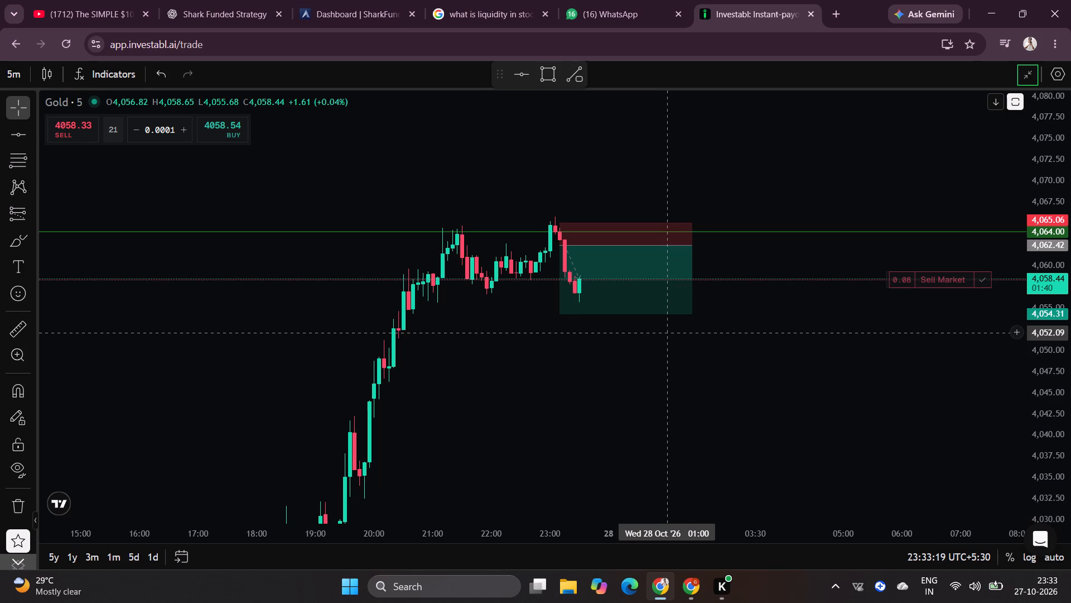
drag(843, 381, 856, 310)
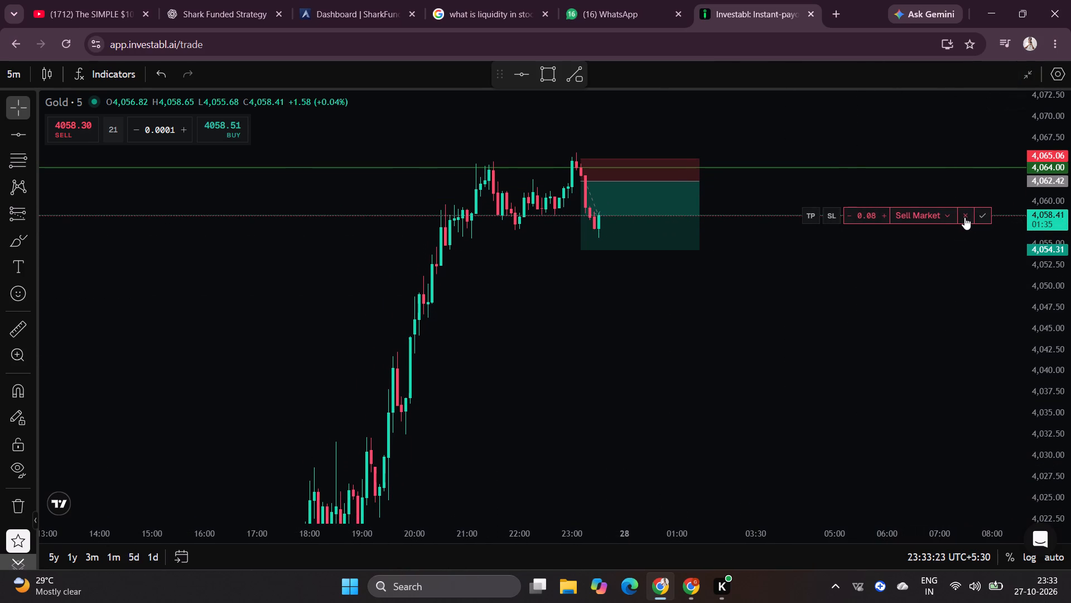
click(964, 217)
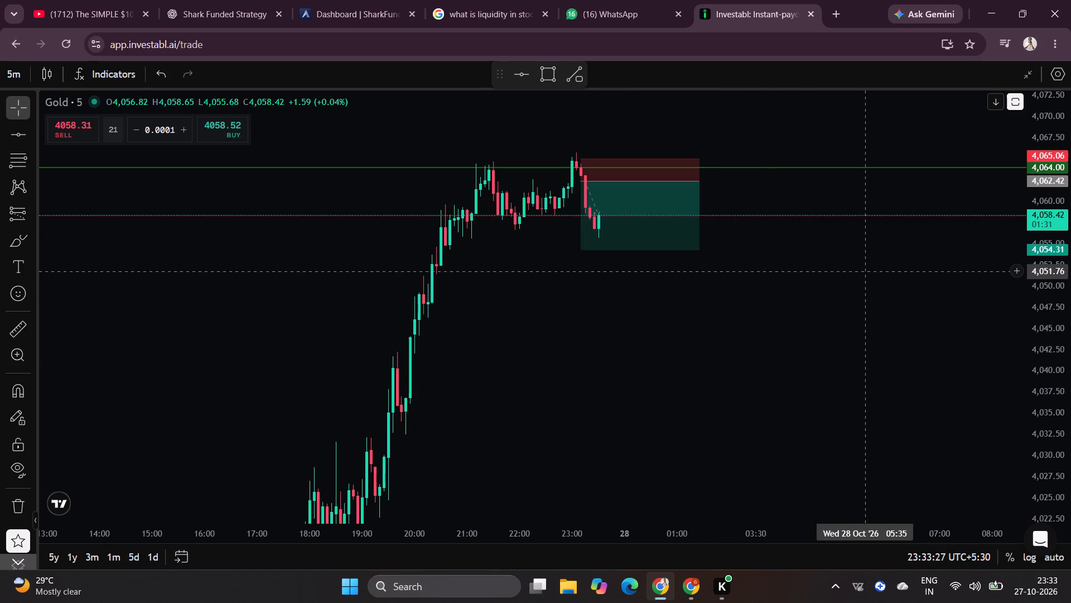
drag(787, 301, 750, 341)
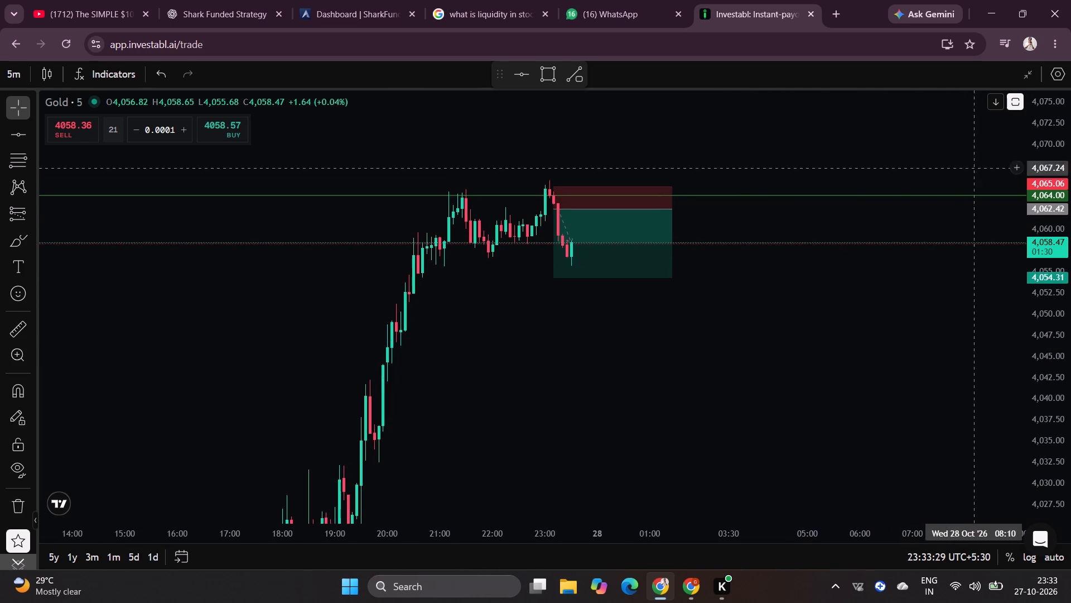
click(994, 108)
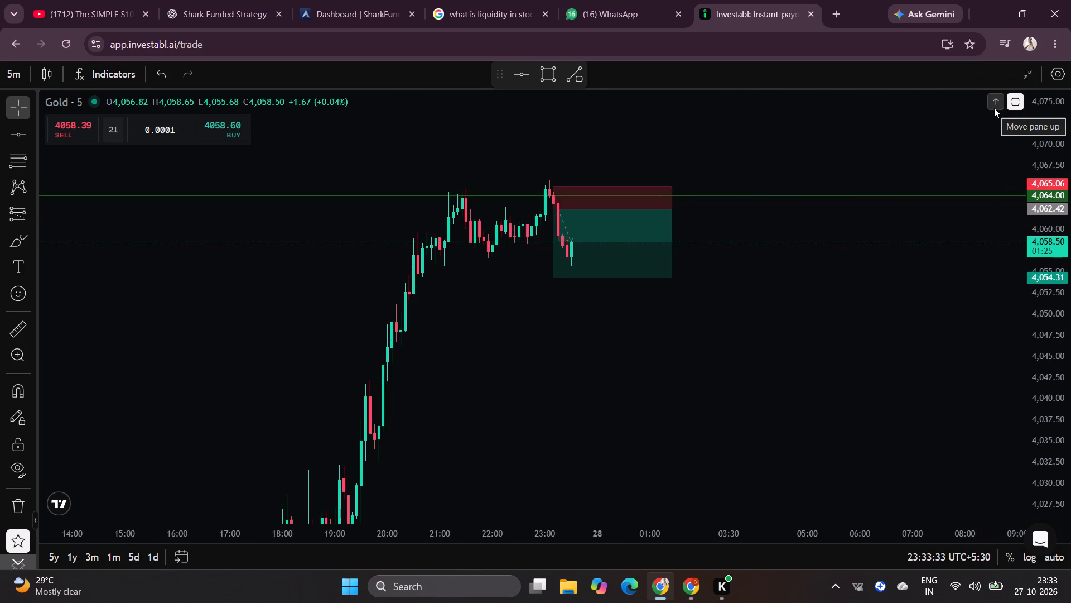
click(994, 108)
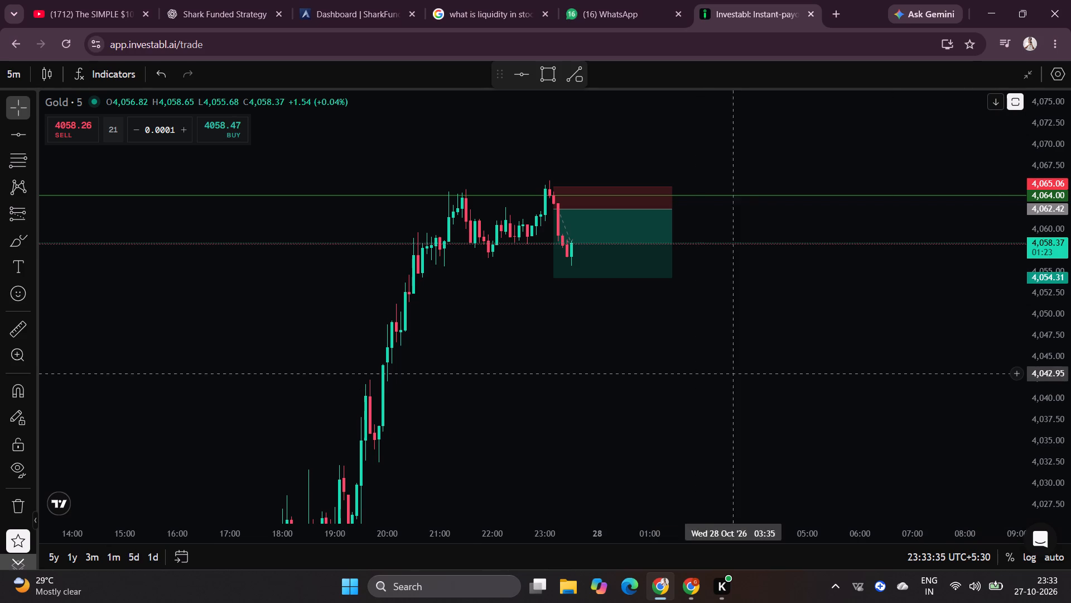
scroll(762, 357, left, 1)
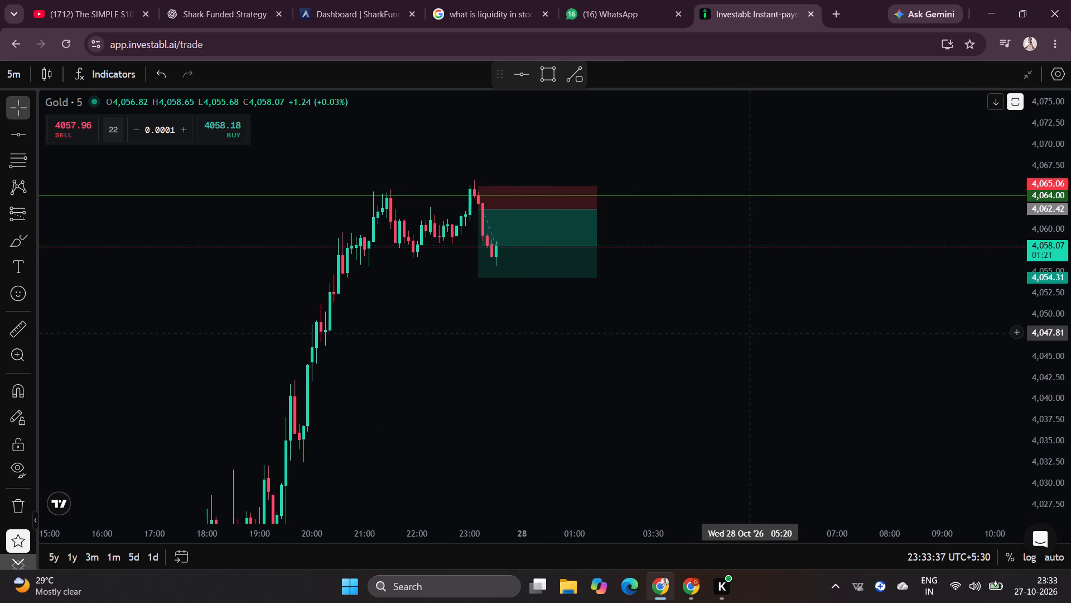
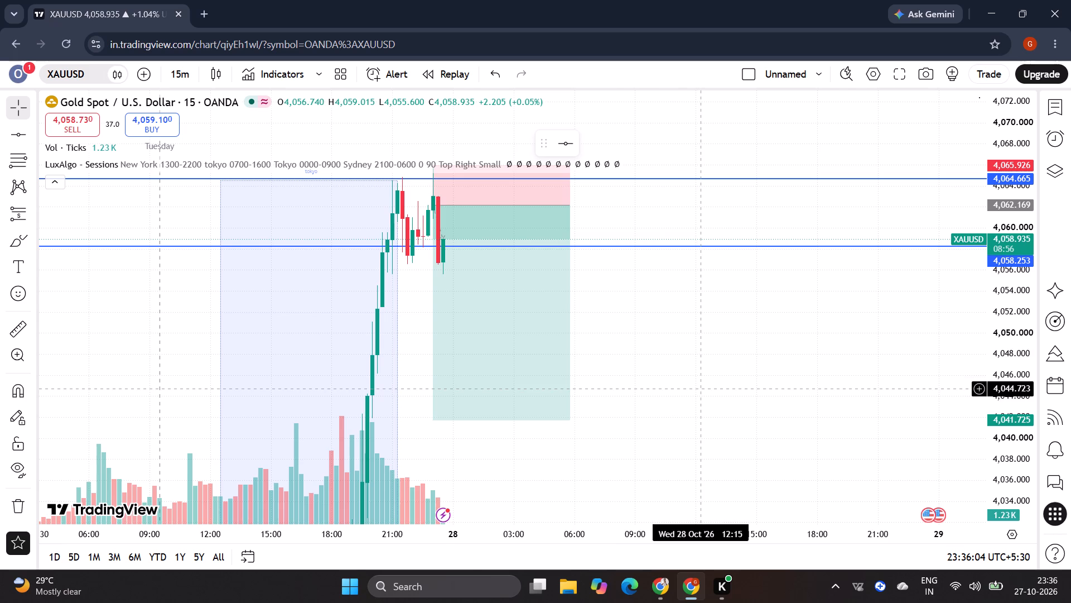
Examine the 15-minute XAUUSD price action around the short position drawing and the two horizontal levels in TradingView.
scroll(673, 304, up, 1)
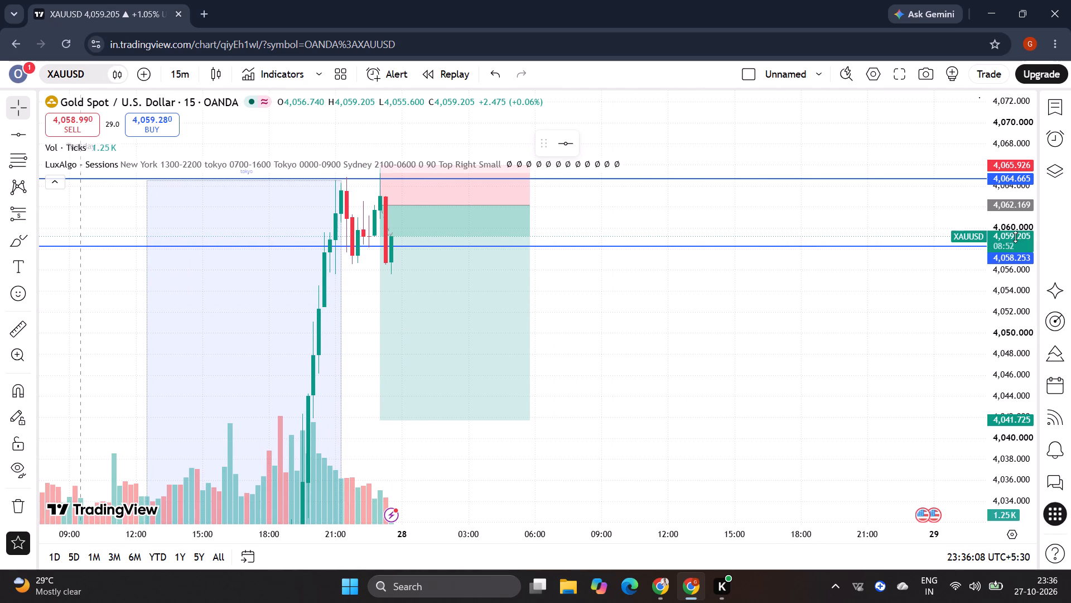
scroll(1017, 338, down, 7)
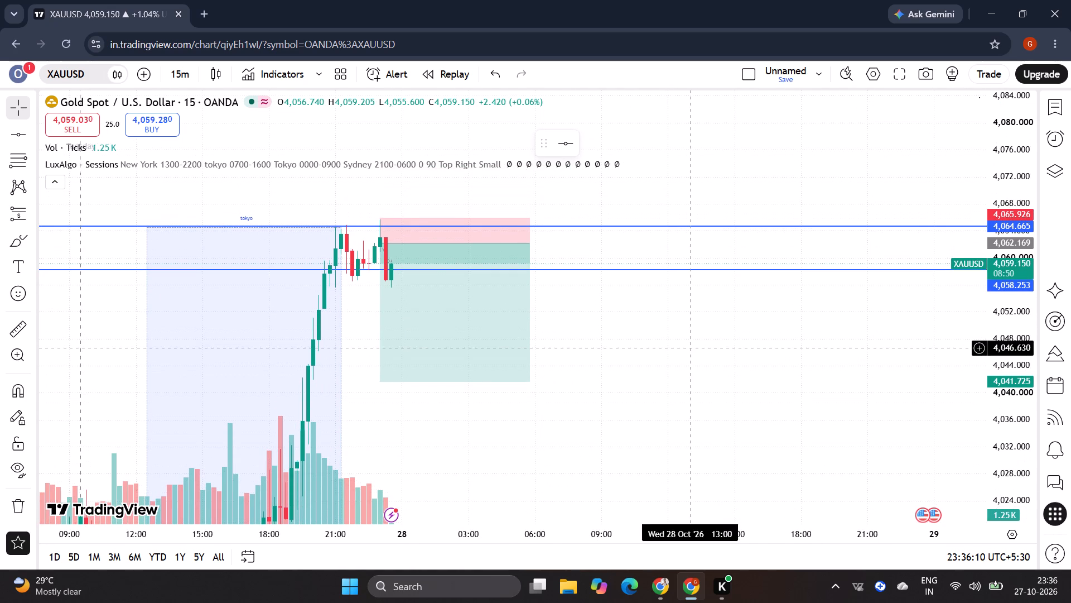
scroll(690, 348, right, 3)
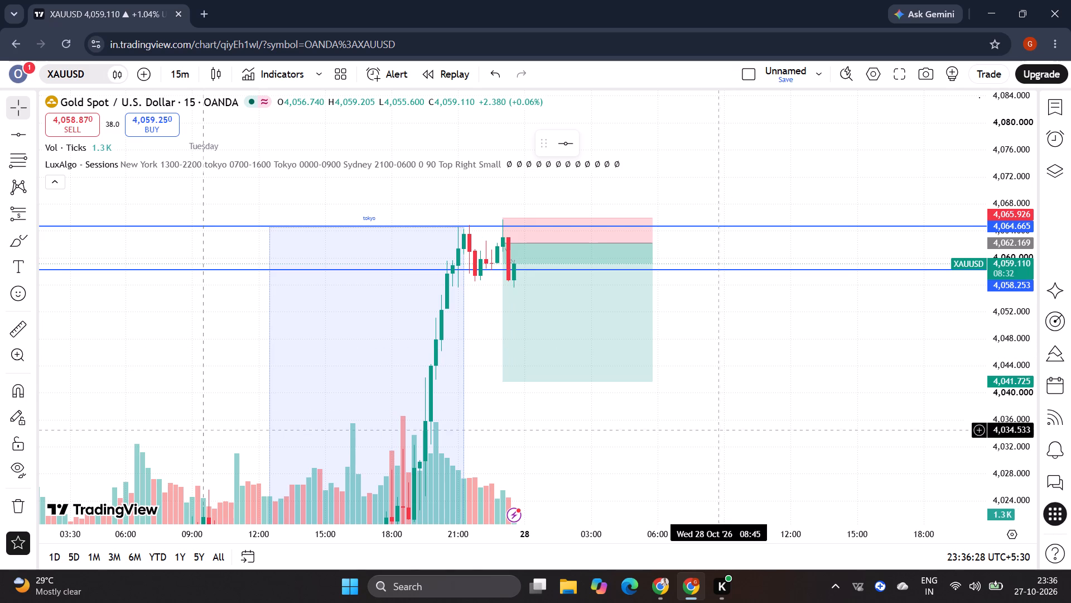
scroll(718, 366, left, 1)
Switch to the Investabl window and examine the five-minute Gold chart, from the earlier rally to the latest candles at the short position drawing.
key(Tab)
key(alt+Tab)
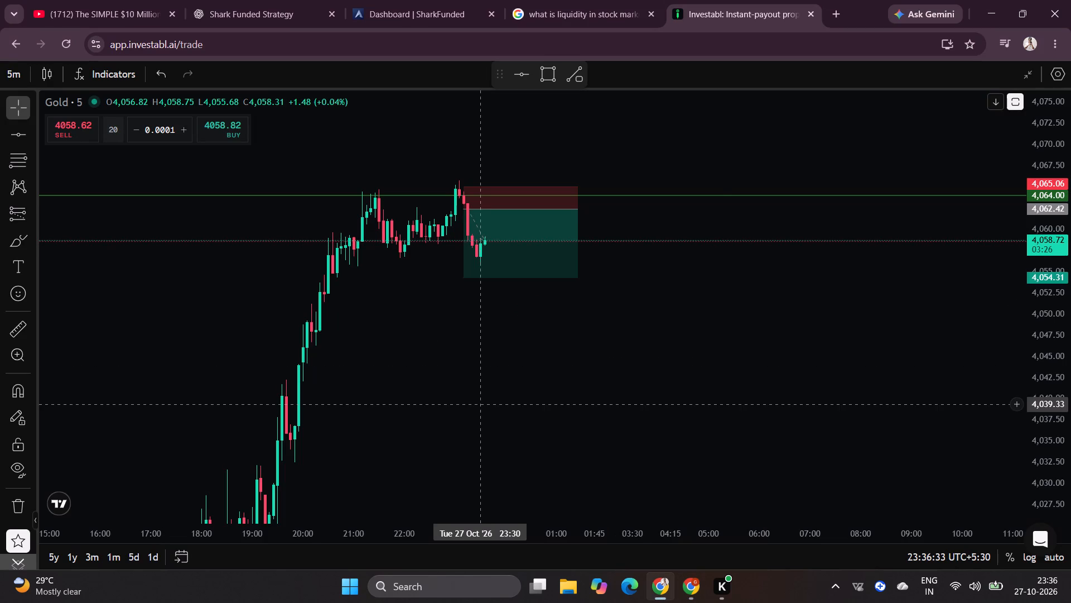
drag(484, 361, 517, 309)
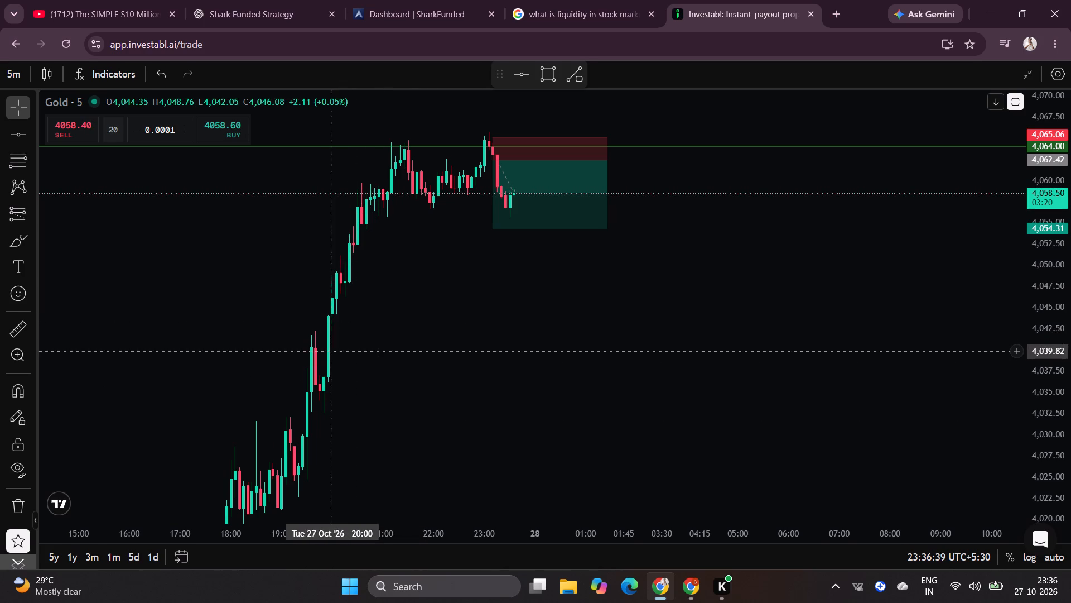
scroll(518, 346, down, 1)
drag(518, 346, 526, 326)
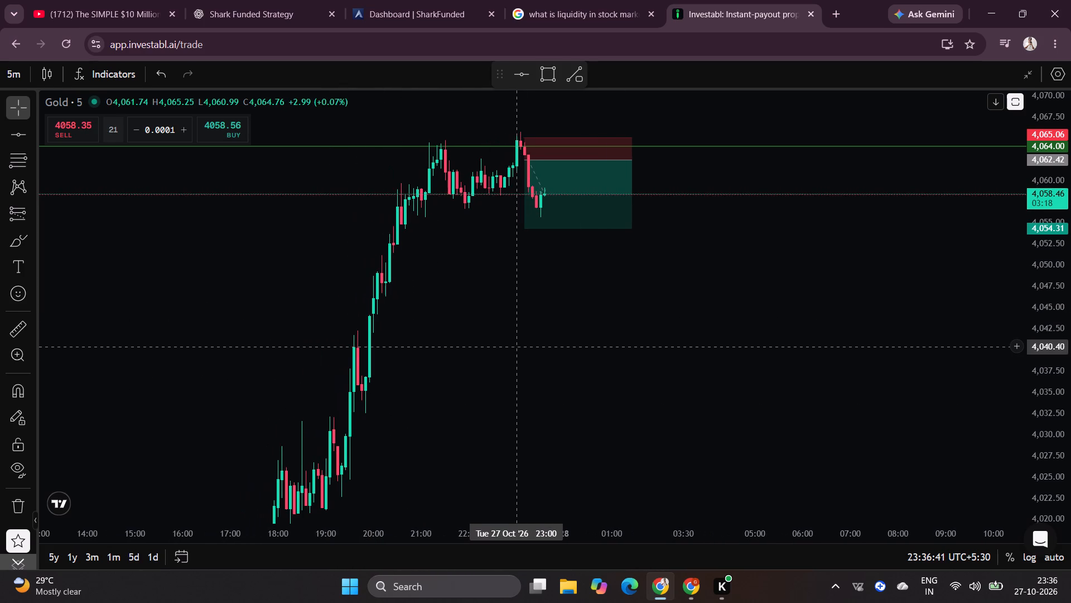
drag(526, 326, 543, 262)
drag(448, 336, 488, 237)
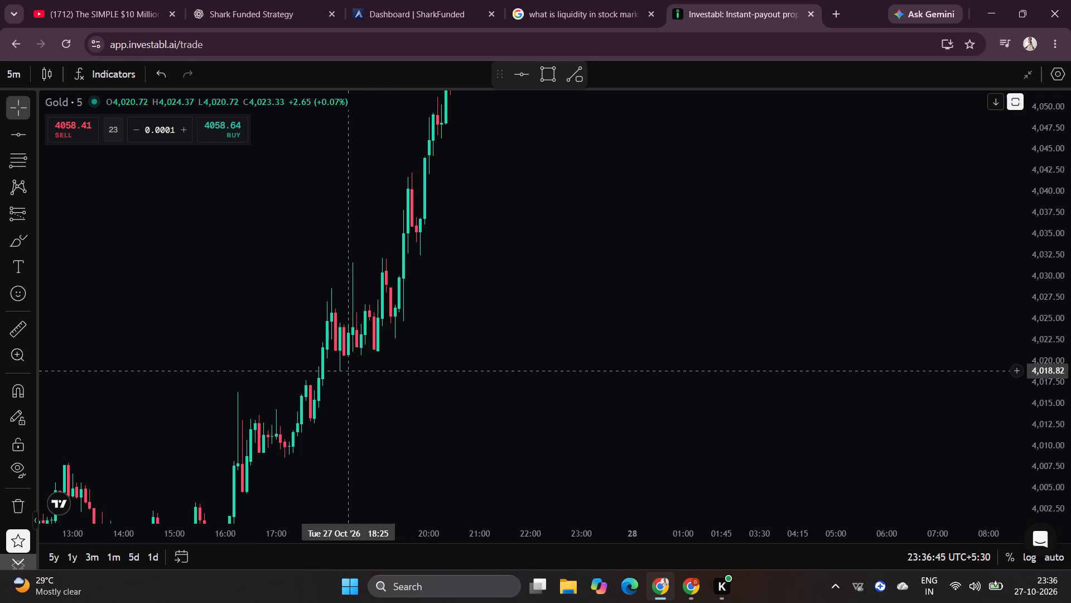
drag(484, 293, 383, 458)
drag(520, 295, 499, 374)
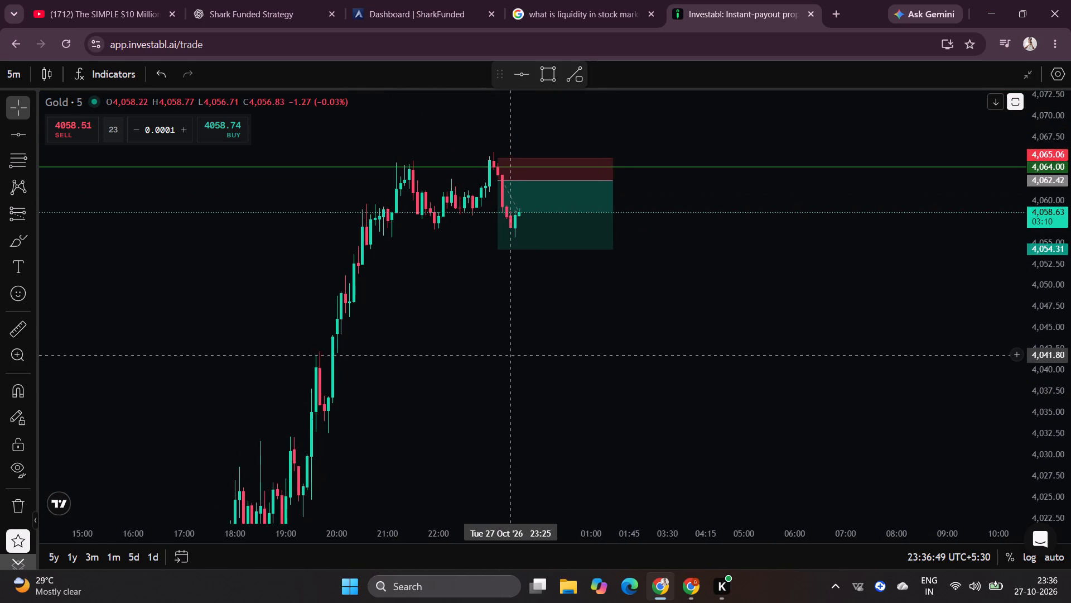
drag(499, 374, 464, 407)
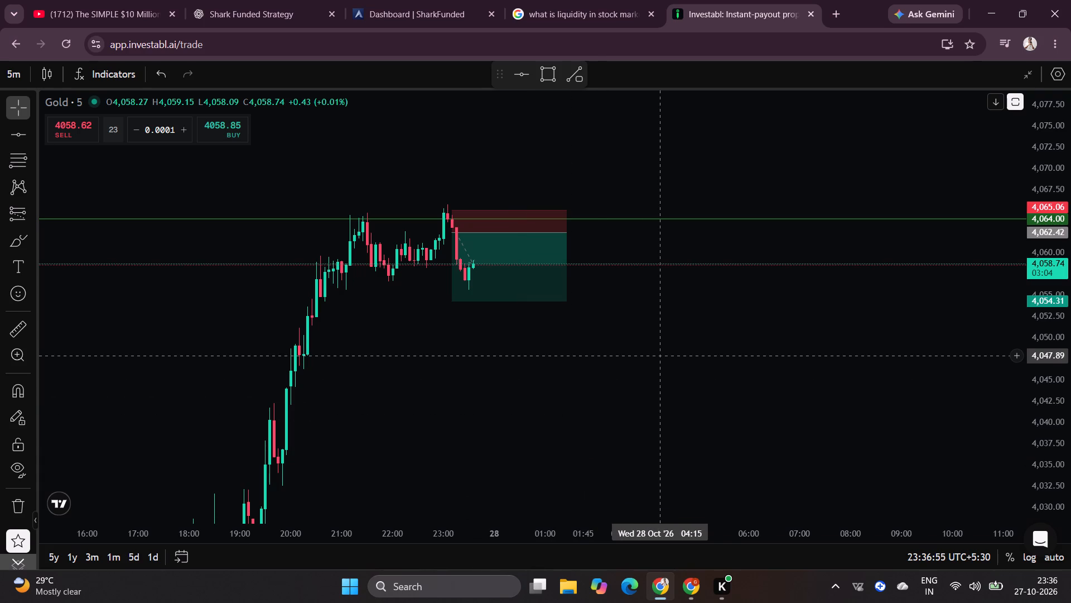
scroll(615, 367, left, 1)
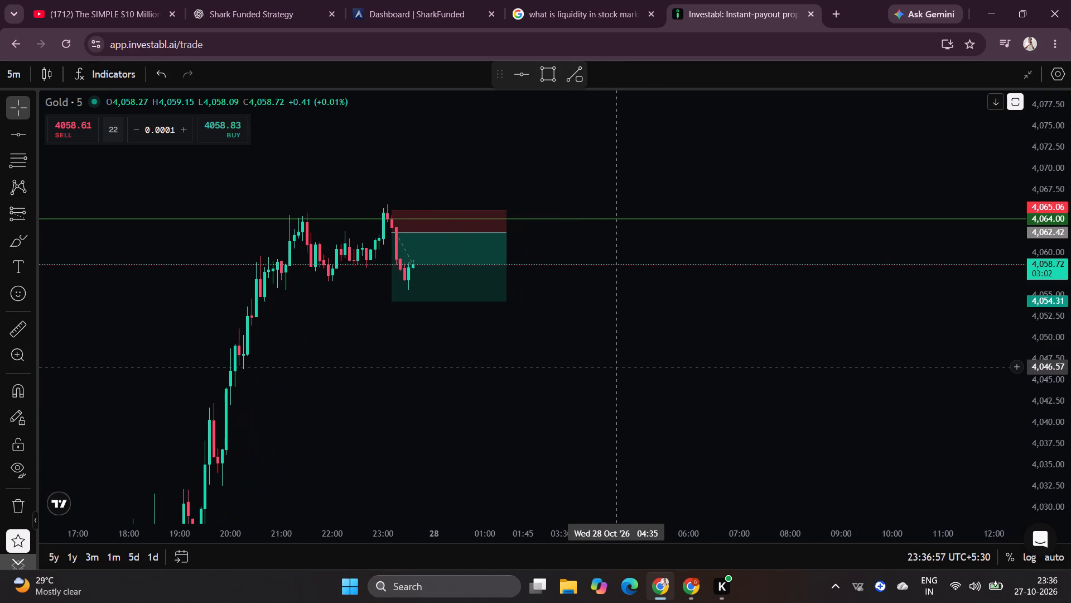
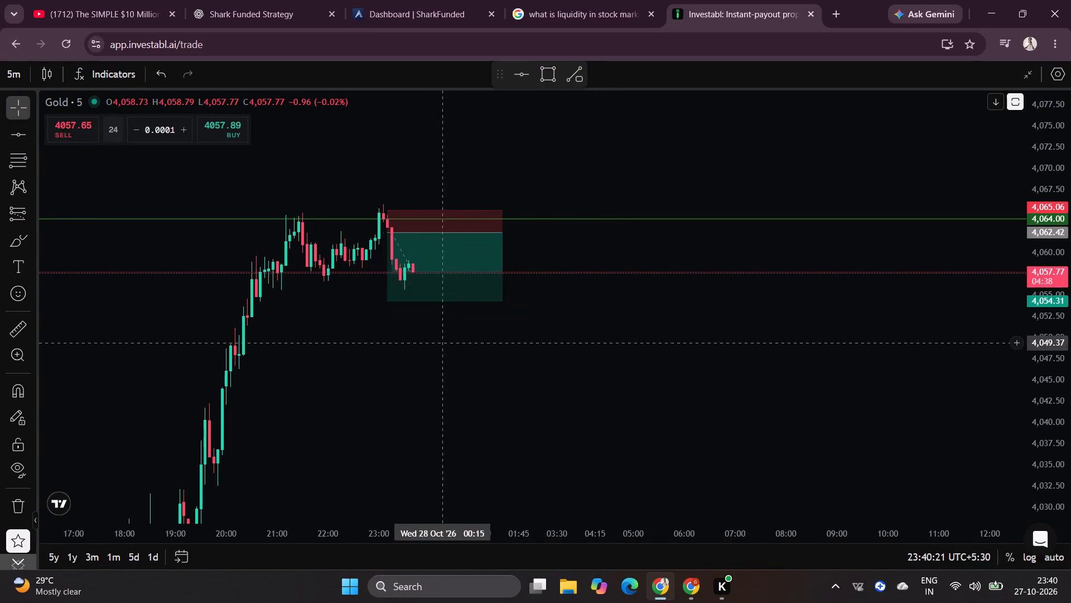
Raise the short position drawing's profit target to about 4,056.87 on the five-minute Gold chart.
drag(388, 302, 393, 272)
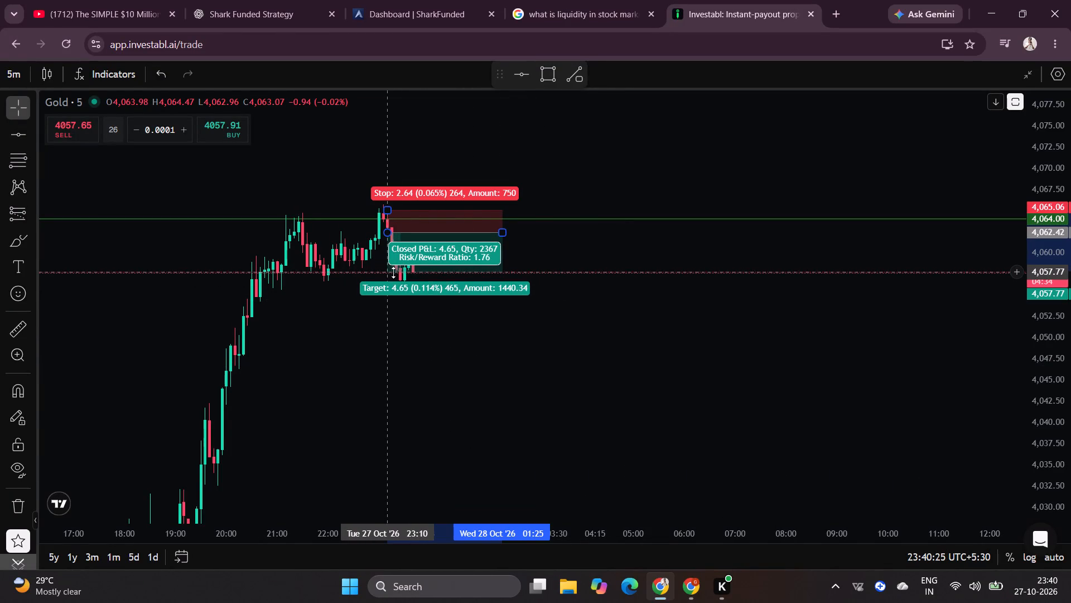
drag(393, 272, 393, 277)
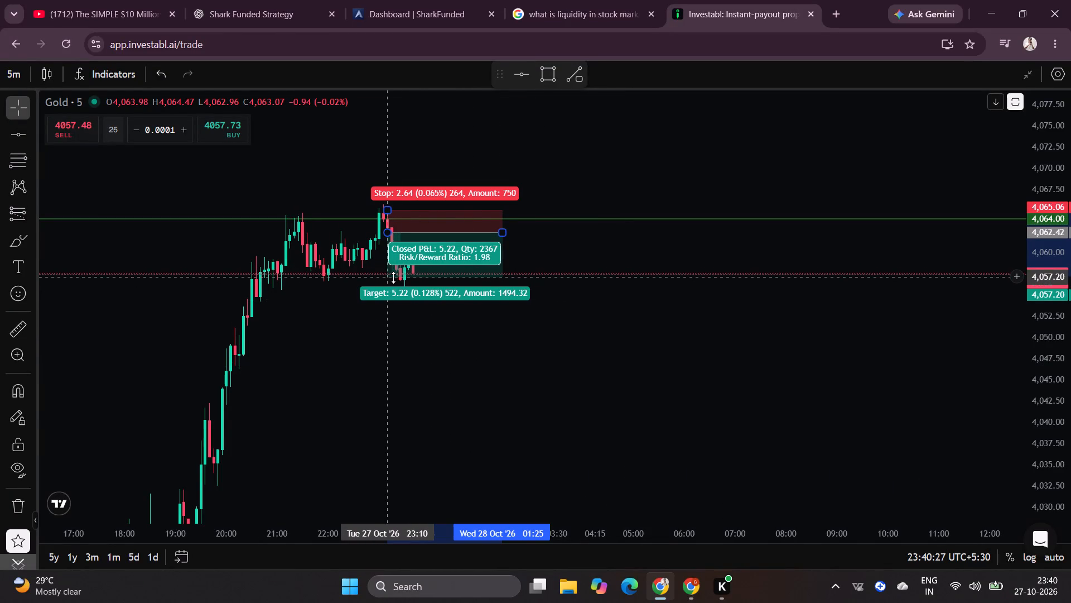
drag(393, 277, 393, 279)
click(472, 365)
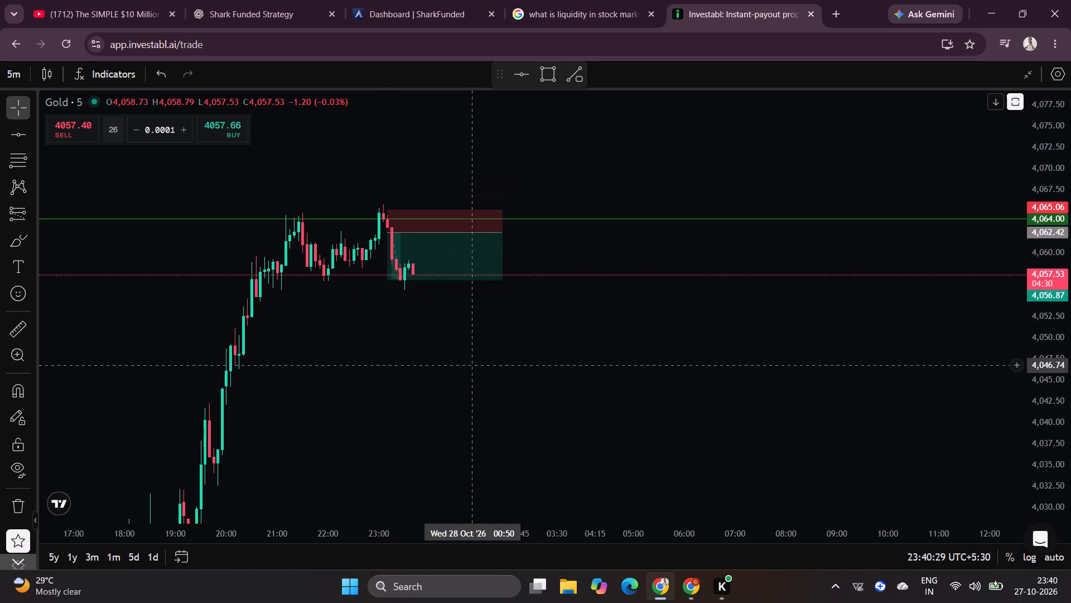
Lower the short position drawing's profit target to about 4,054.48, for a risk/reward ratio of about 3.
drag(388, 281, 388, 289)
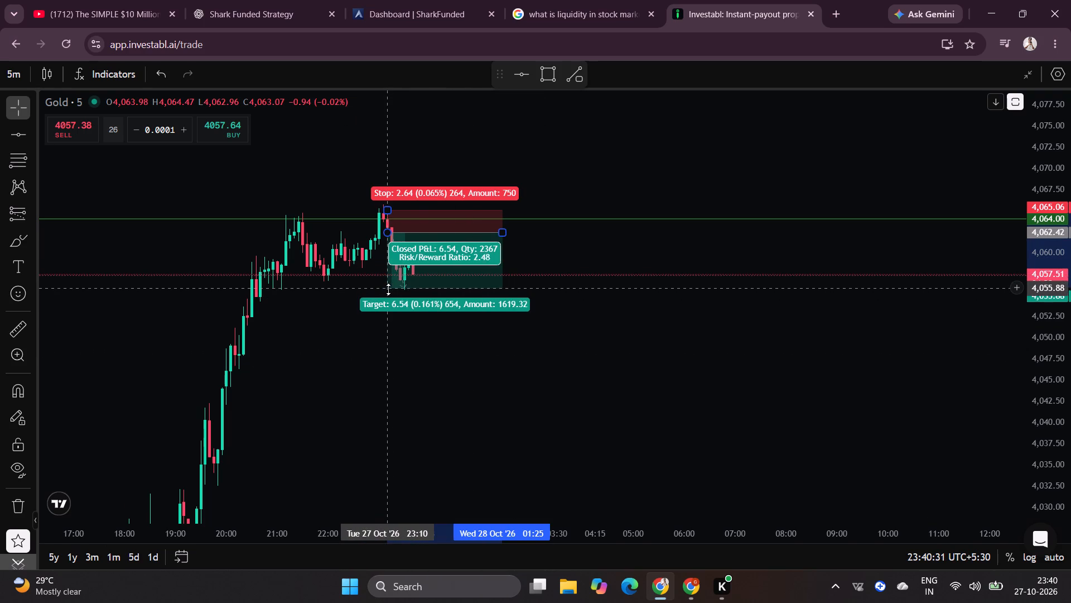
drag(388, 289, 391, 296)
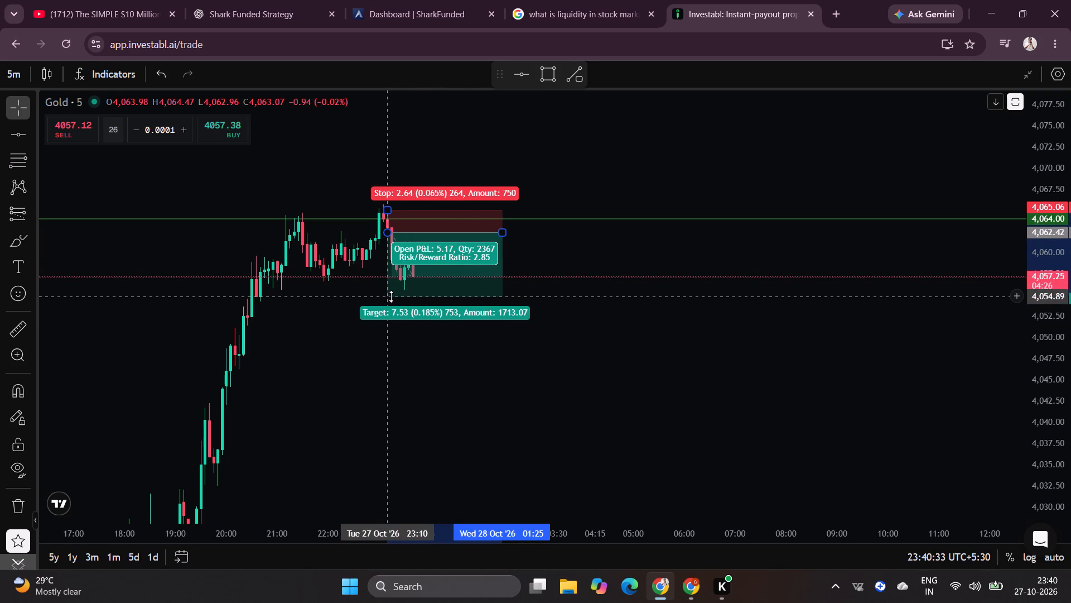
drag(391, 296, 393, 299)
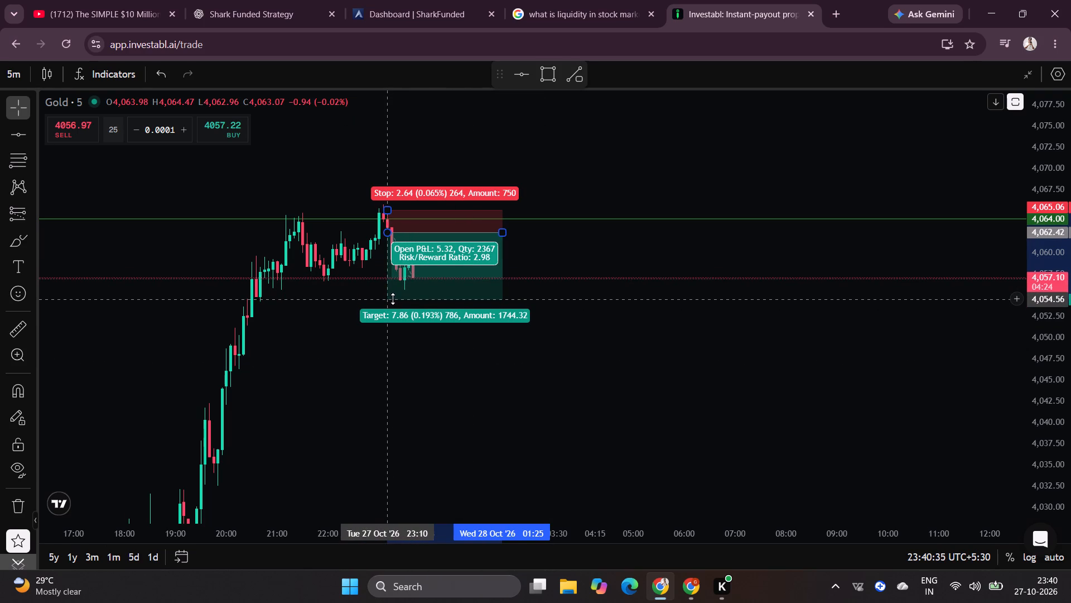
drag(393, 299, 394, 300)
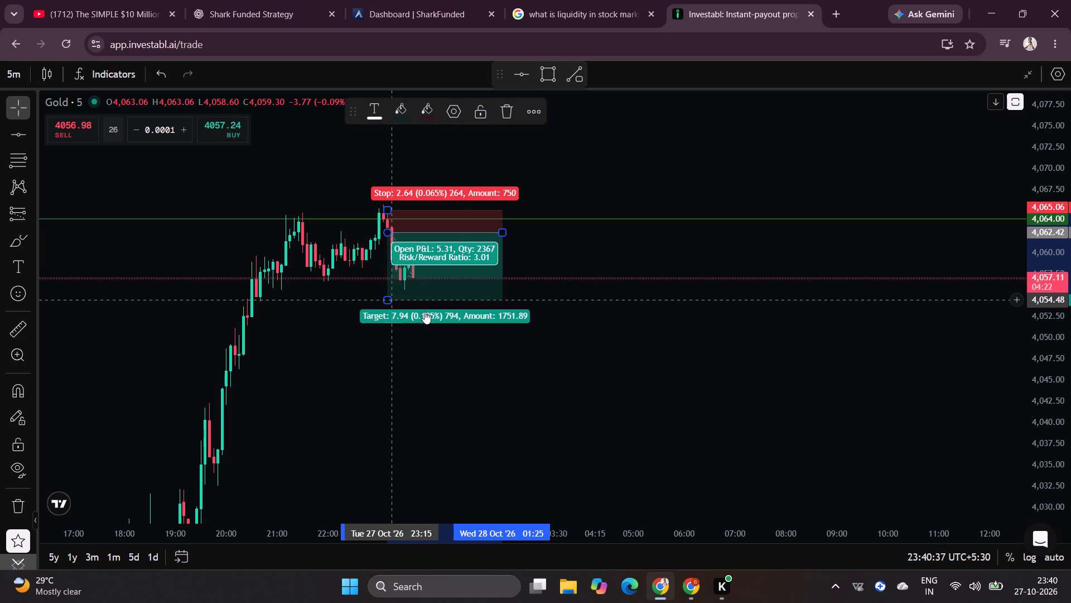
click(466, 338)
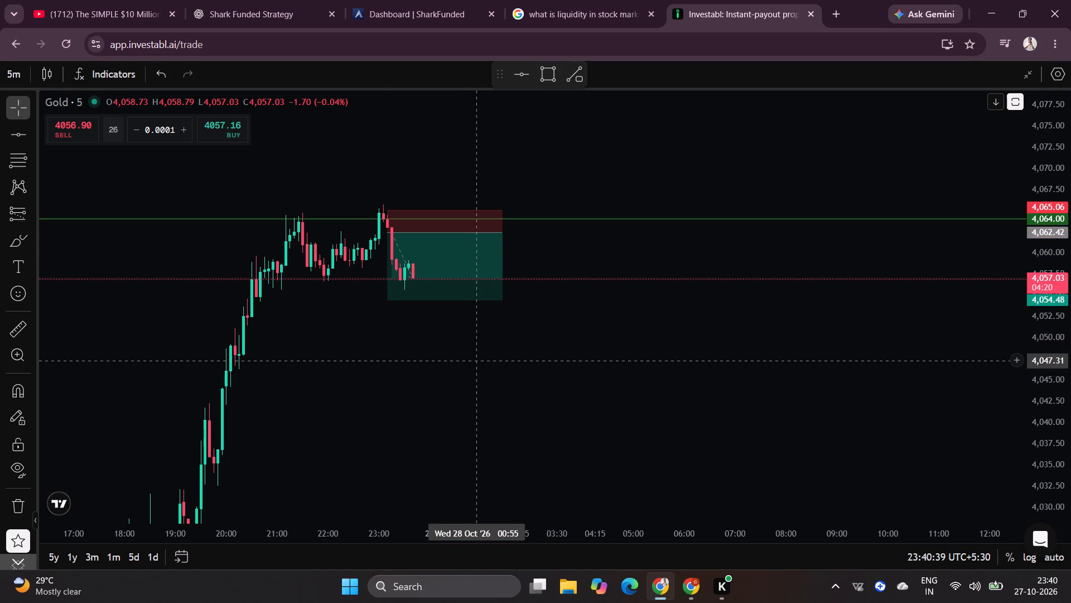
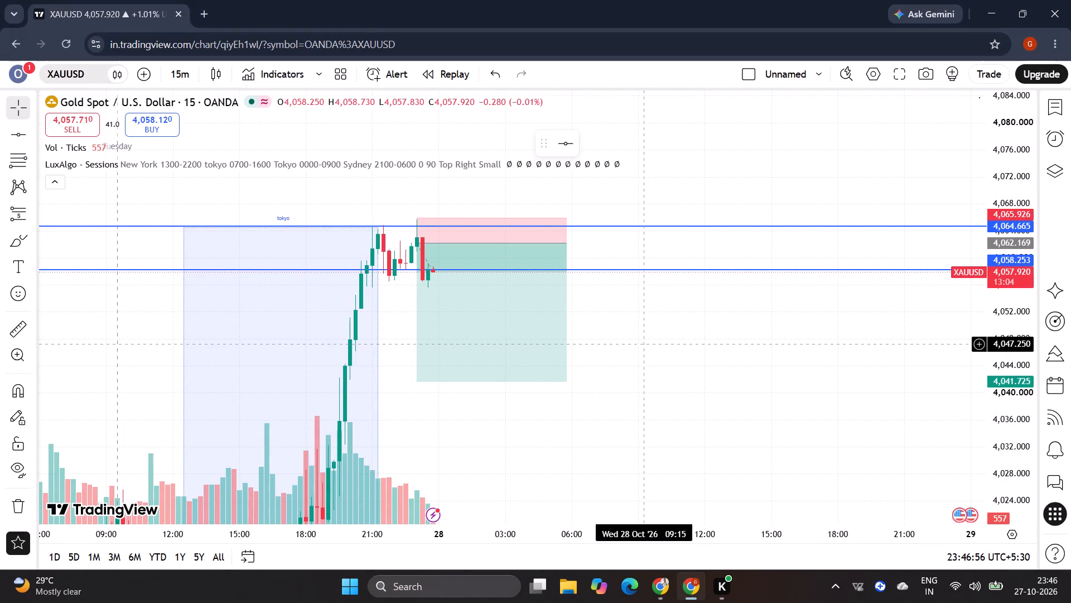
Switch from the TradingView XAUUSD chart back to the Investabl five-minute Gold chart to check the price action.
key(alt+Tab)
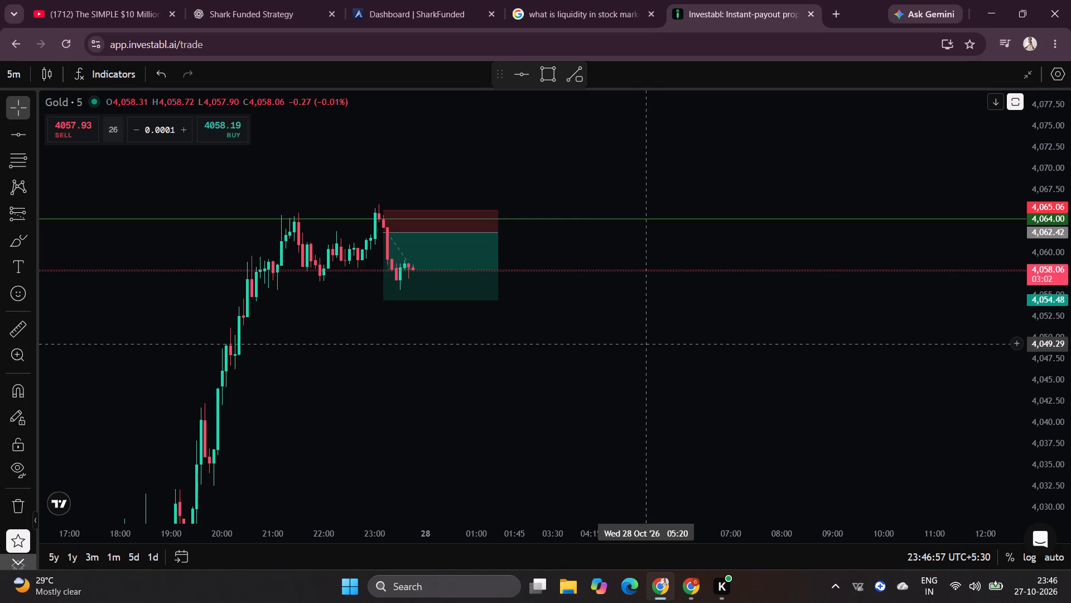